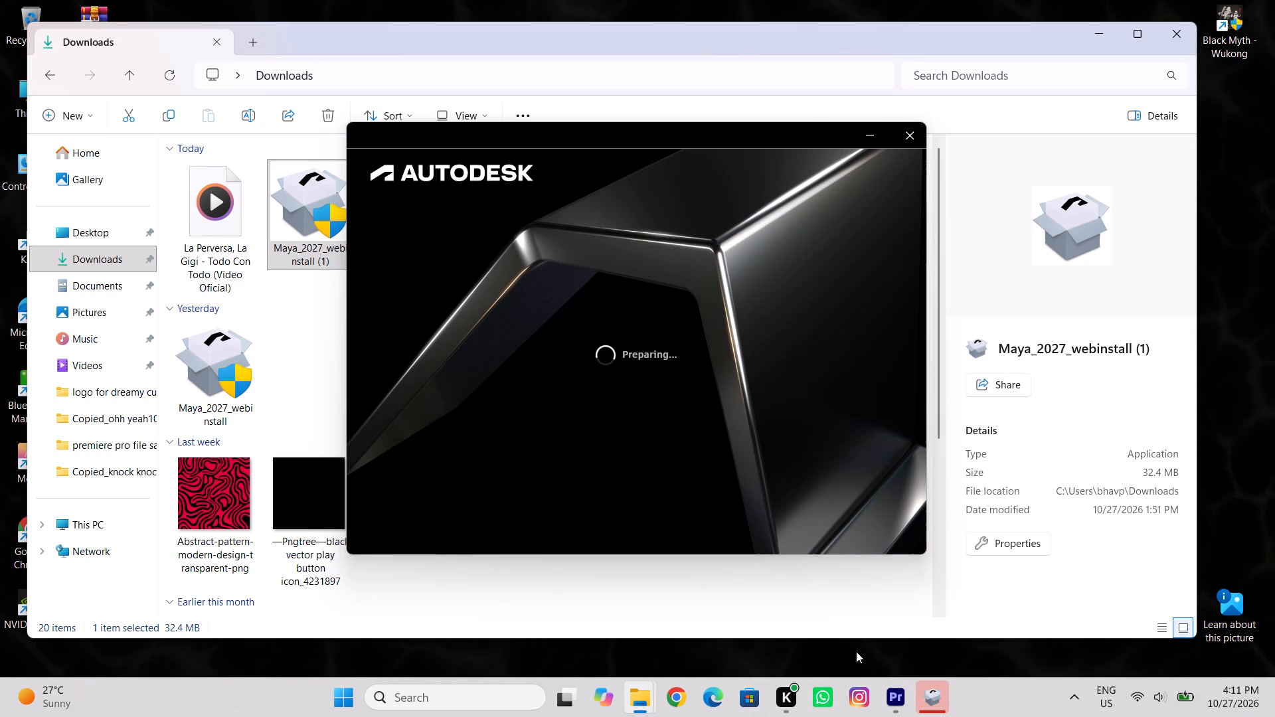
Minimize the Downloads folder window behind the Autodesk installer.
click(942, 686)
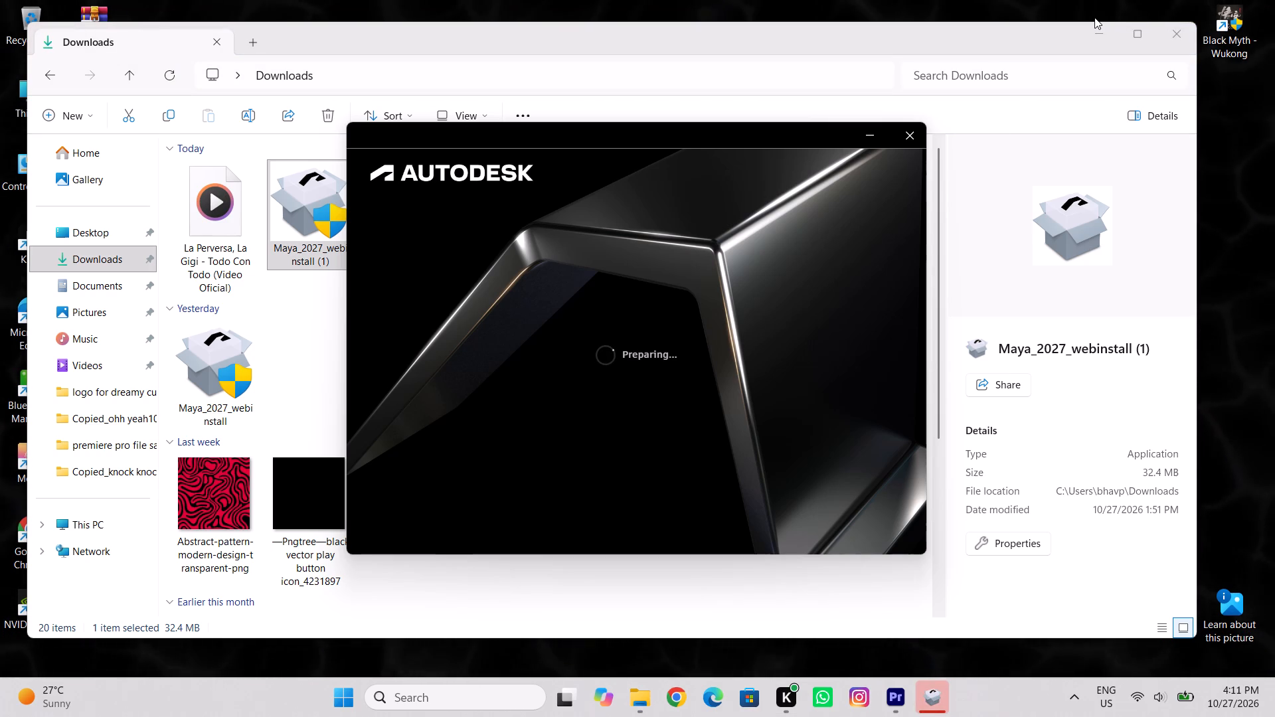
click(1094, 17)
click(1096, 25)
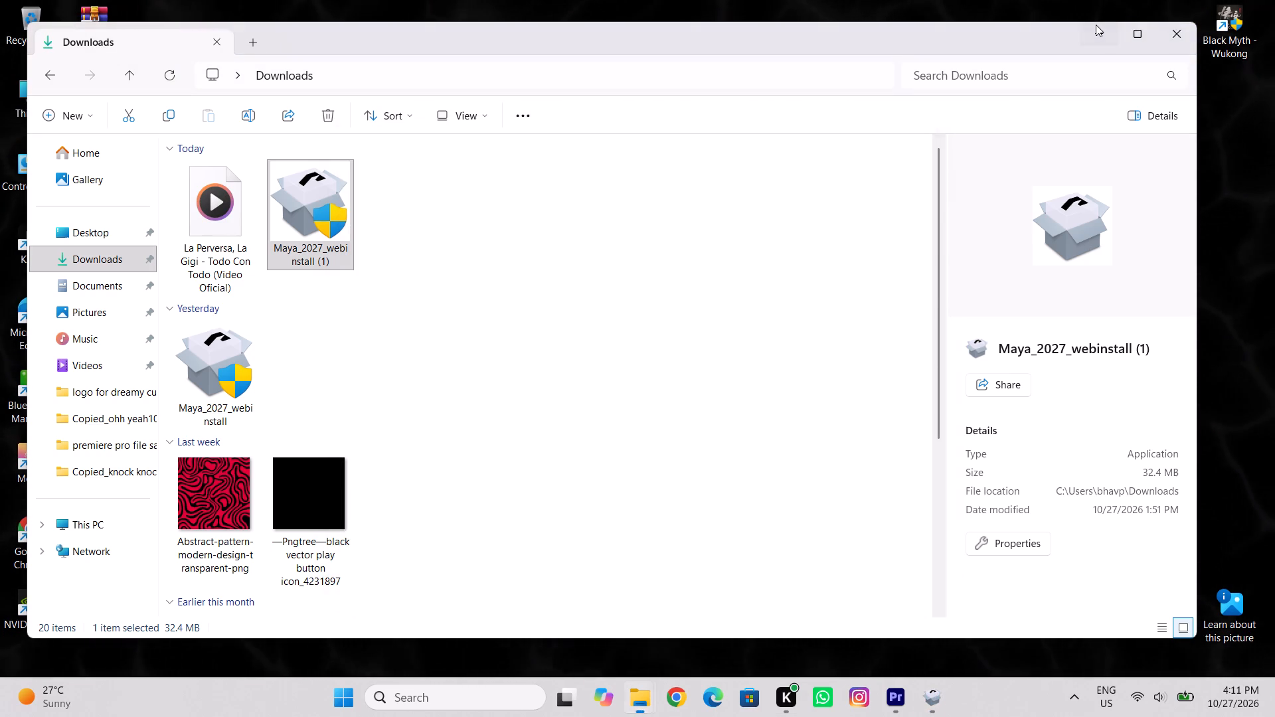
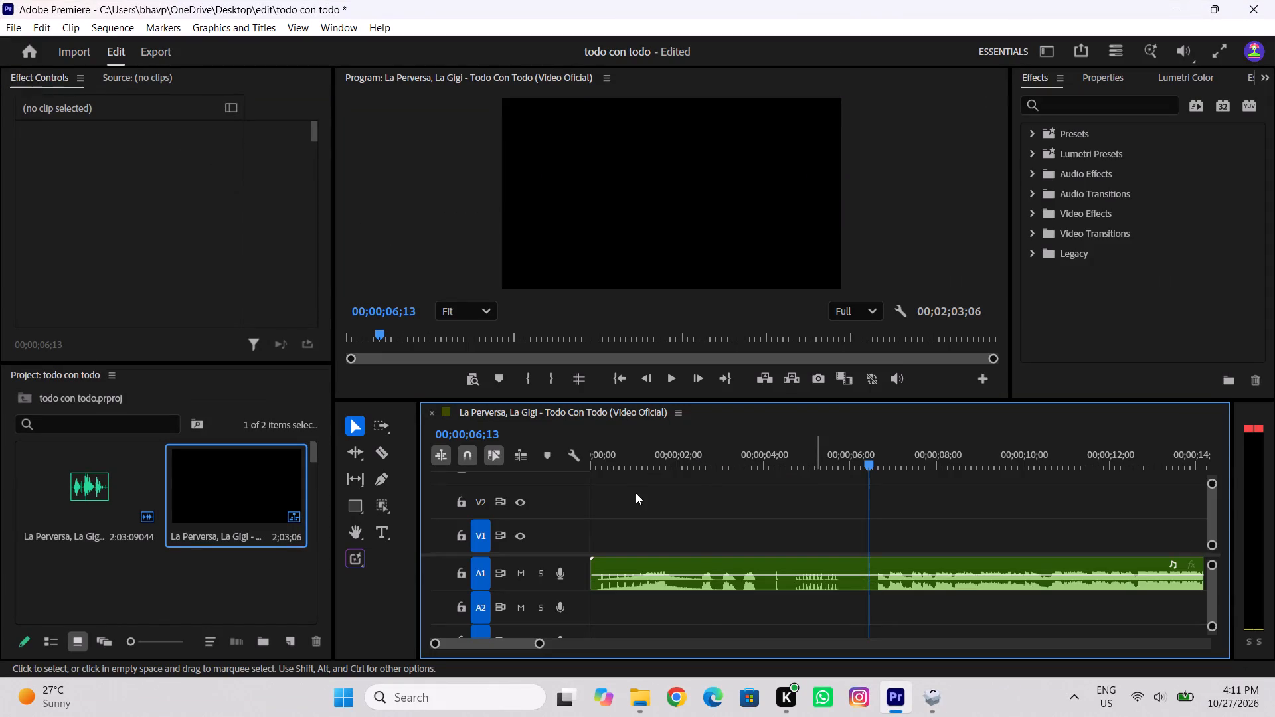
In Adobe Premiere, play the opening seconds of the song on A1 from the sequence start to locate a cut point.
drag(703, 469, 516, 482)
key(space)
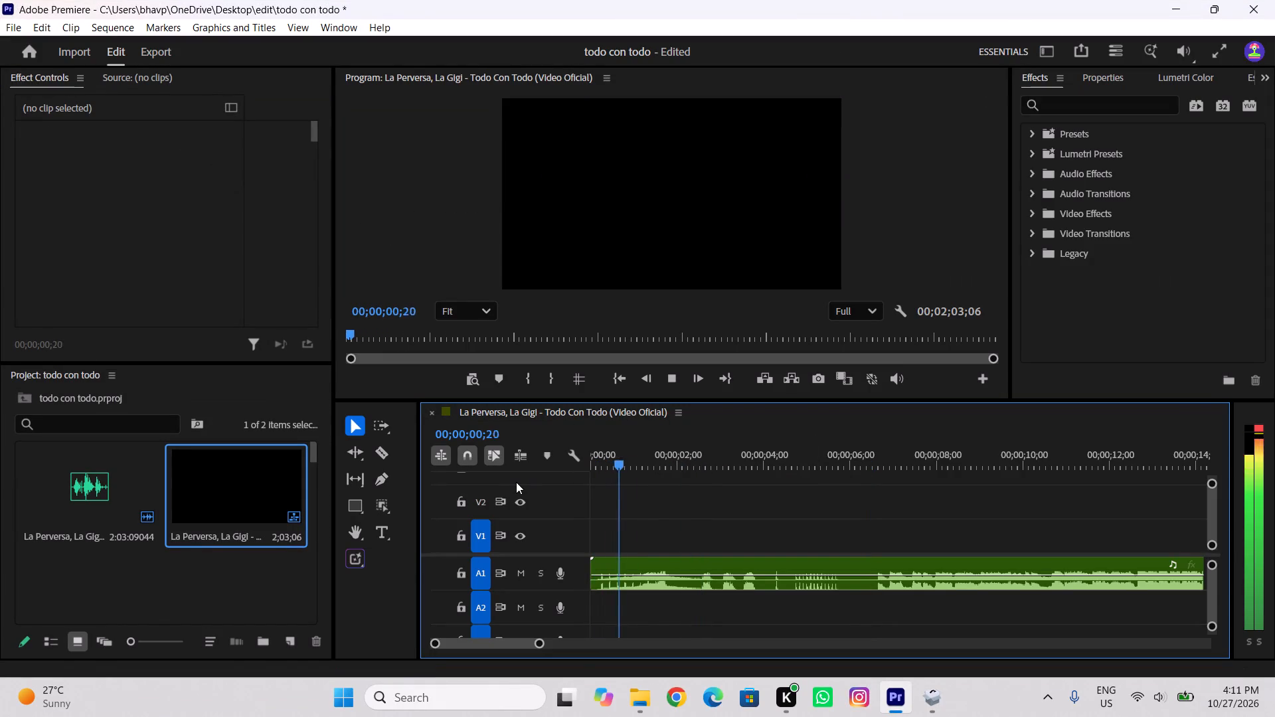
key(space)
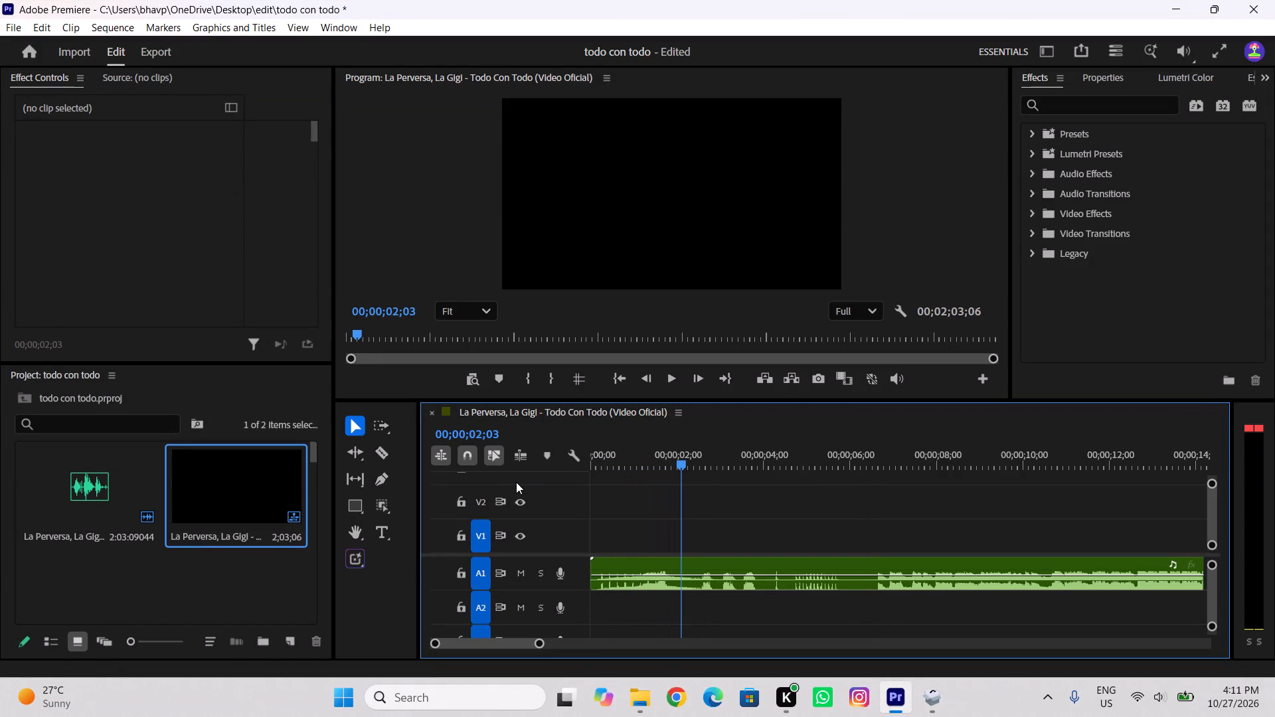
key(Left)
key(Left)
key(Left)
key(Left)
key(Left)
key(Left)
key(Left)
key(Left)
key(Left)
key(Left)
key(Left)
key(Left)
key(Left)
key(Left)
key(Left)
key(Left)
key(Left)
key(Left)
key(Left)
key(Left)
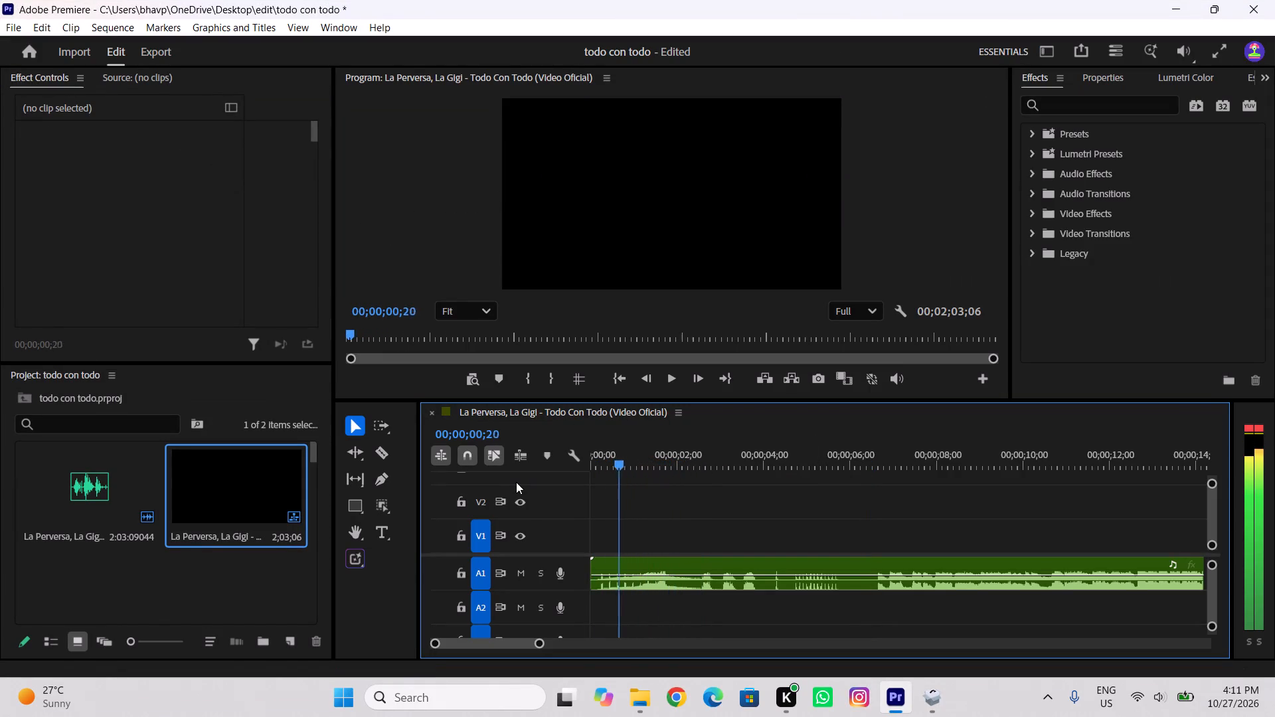
key(space)
key(space)
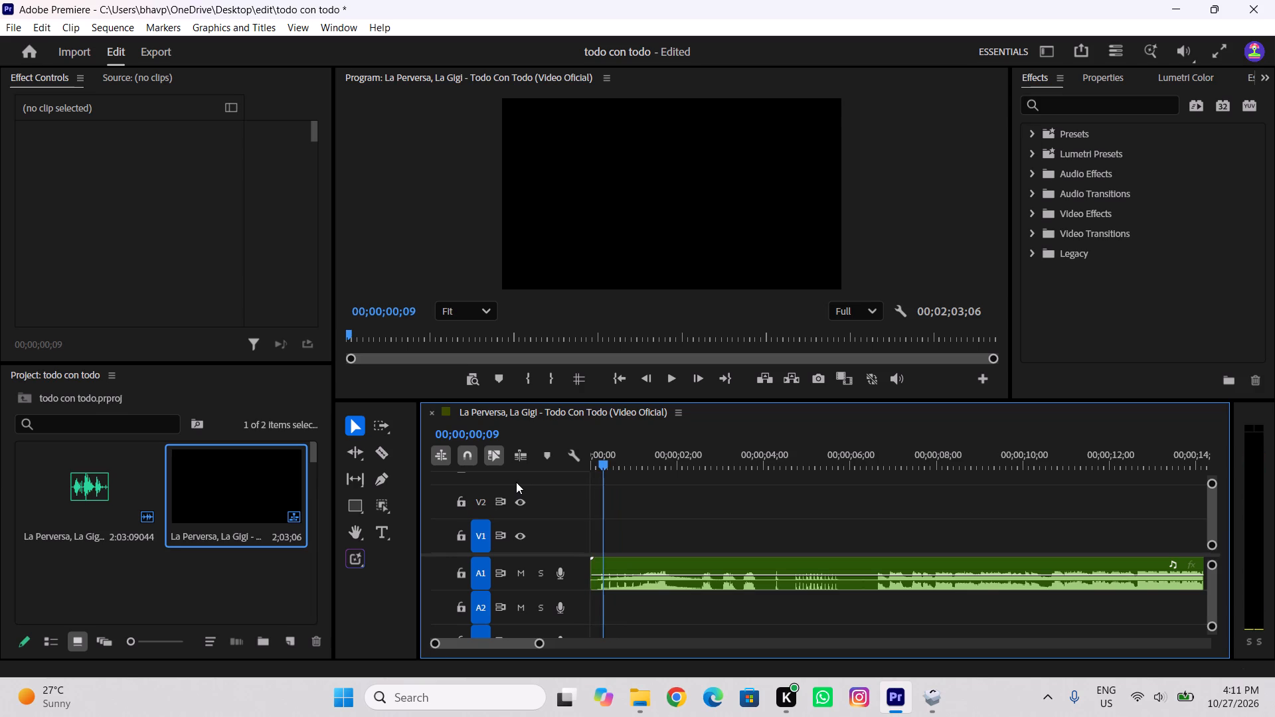
Split the A1 audio clip at 00;00;00;02 with the Razor tool.
key(Left)
key(Left)
key(Left)
key(Left)
key(Left)
key(Left)
key(Left)
key(Left)
key(Left)
key(Left)
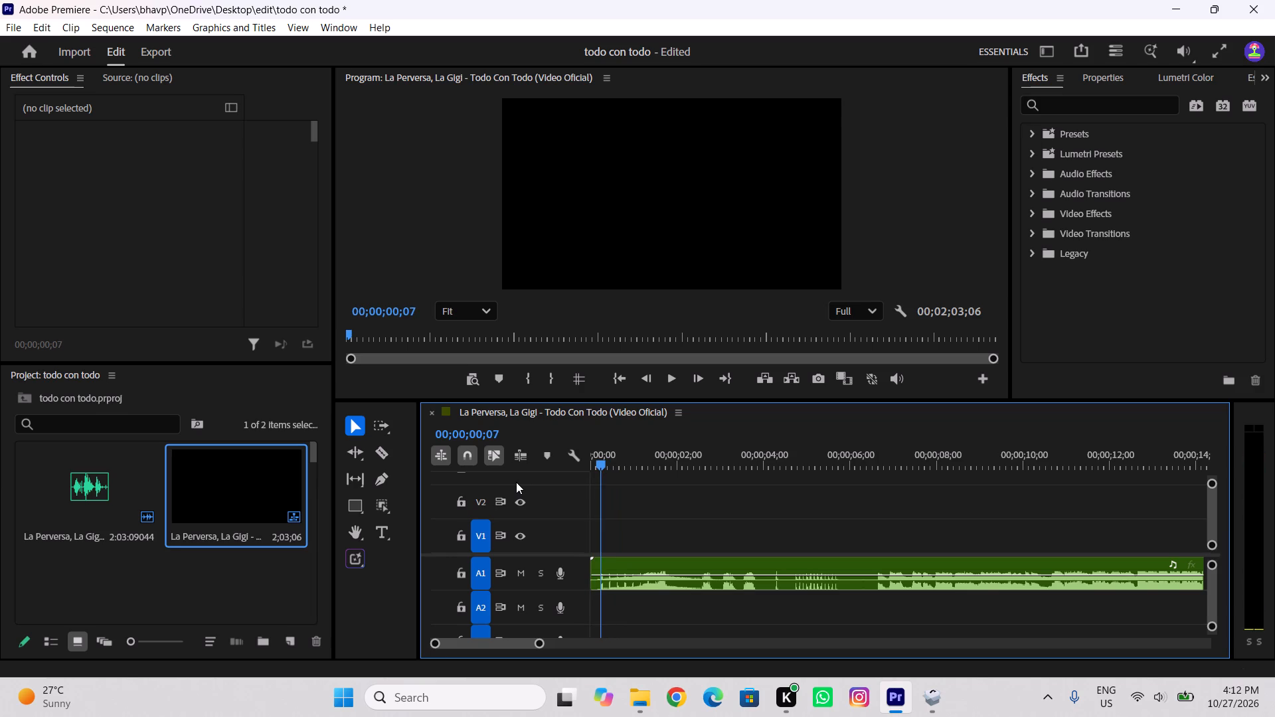
key(Right)
key(Right)
key(Right)
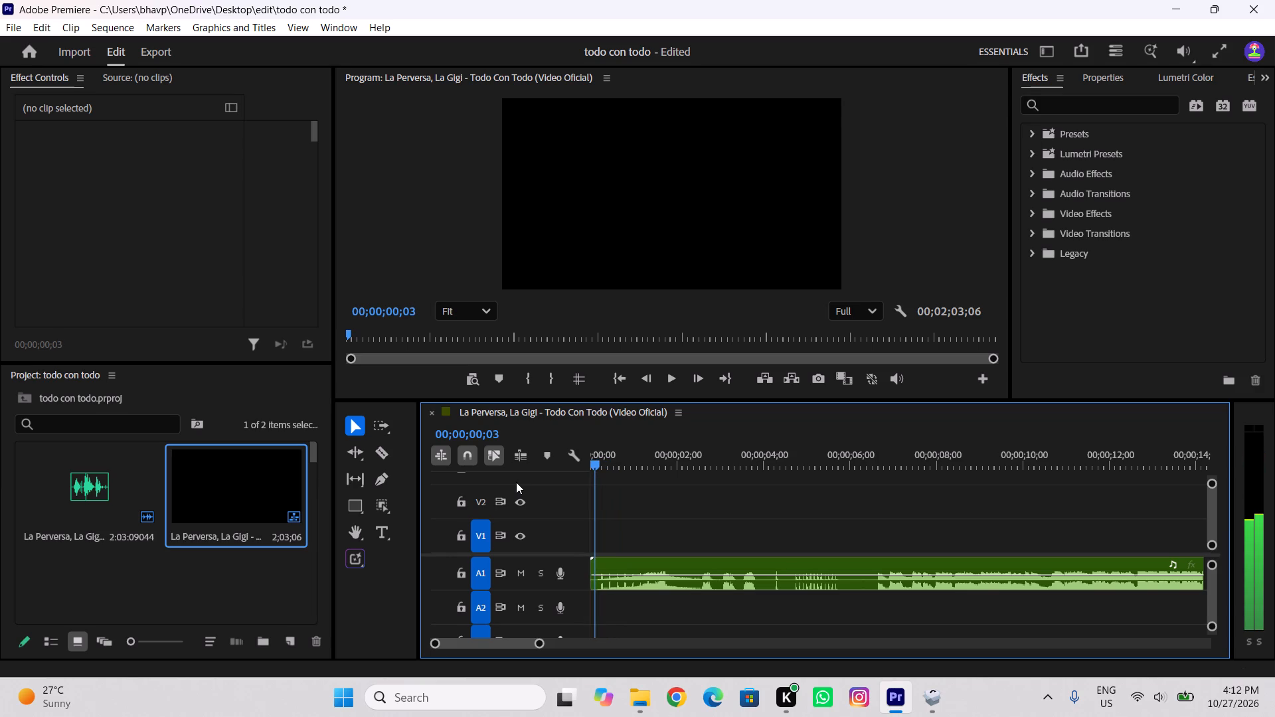
key(Left)
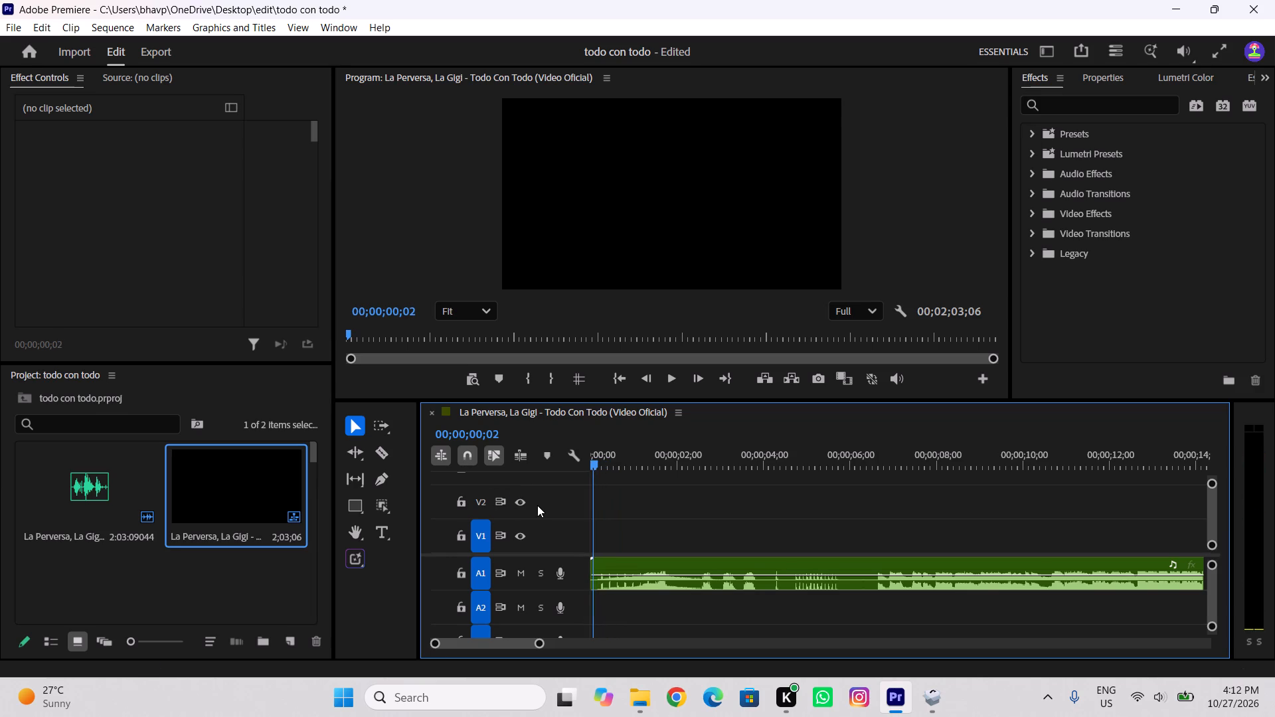
key(c)
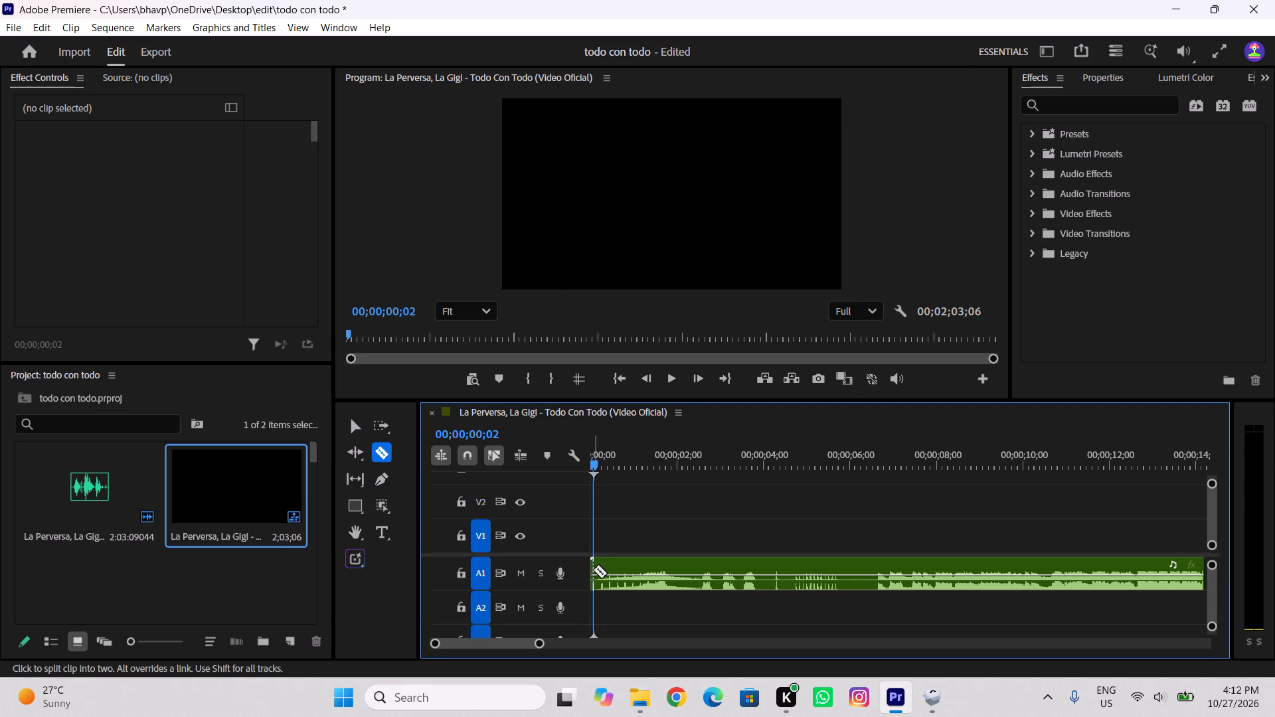
click(593, 571)
Check the audio after the cut and delete the two-frame fragment at the beginning of A1.
text(v)
key(space)
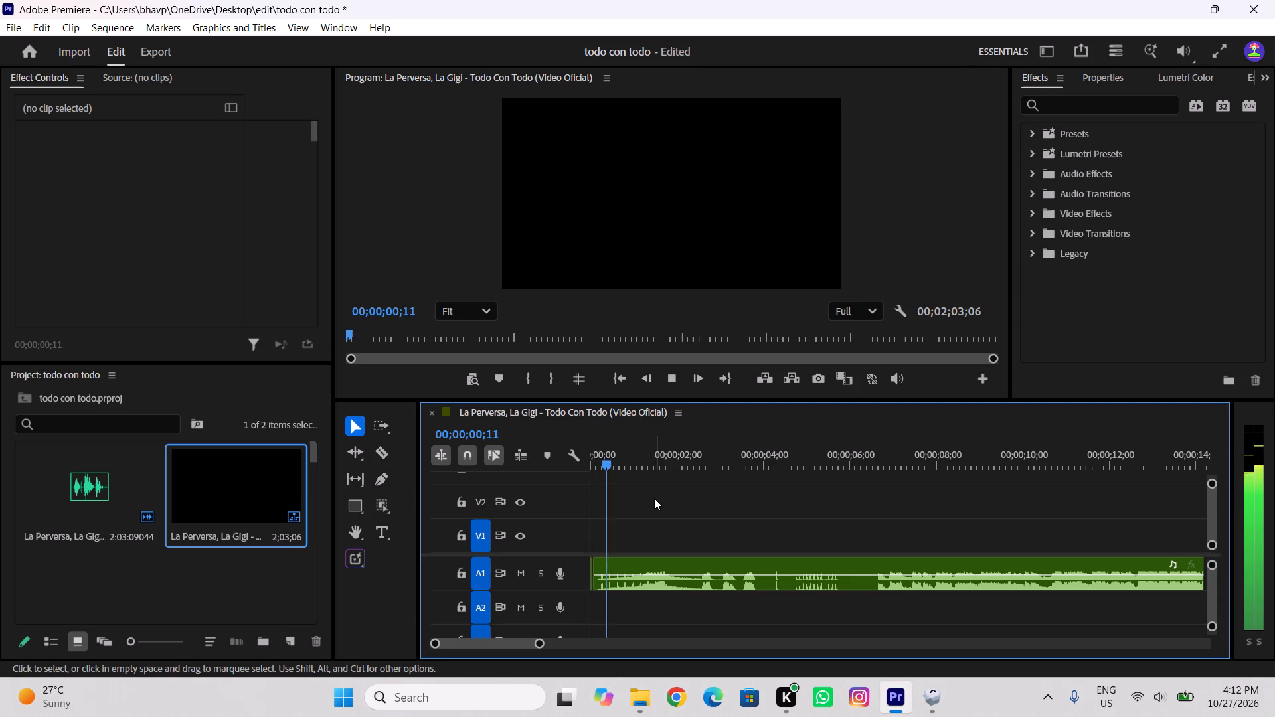
text(v)
key(space)
key(v)
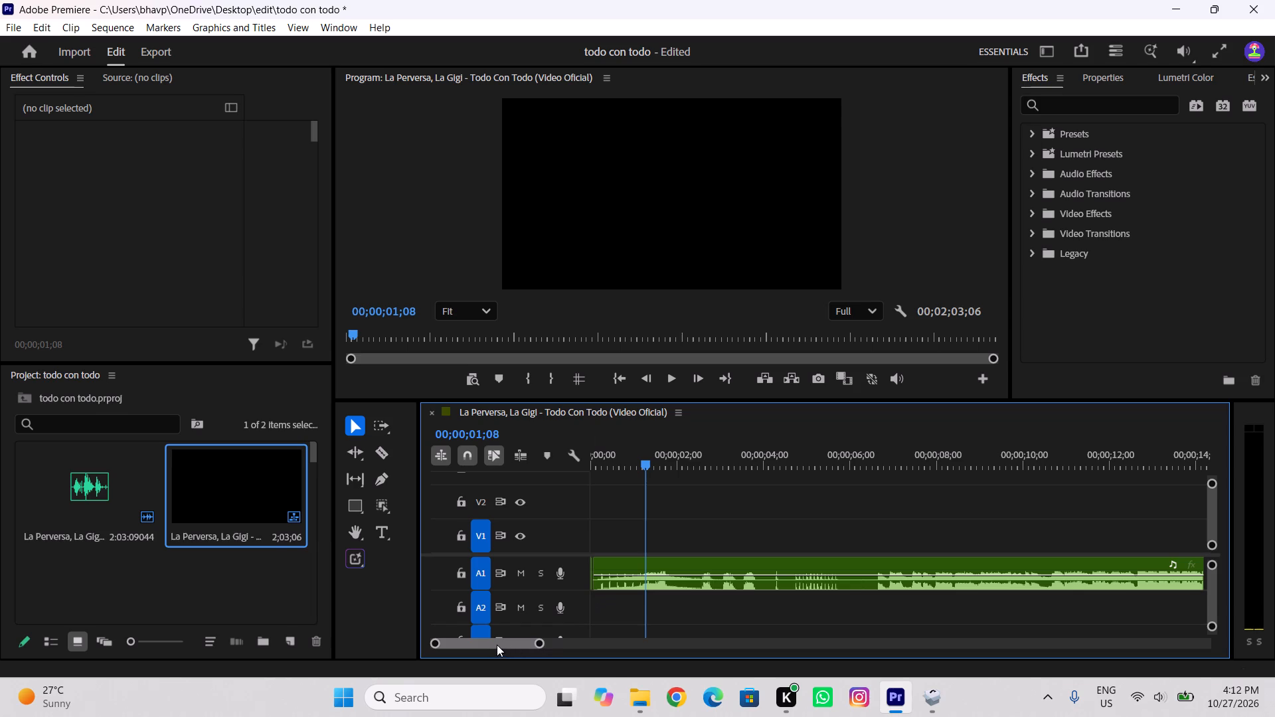
drag(542, 641, 504, 639)
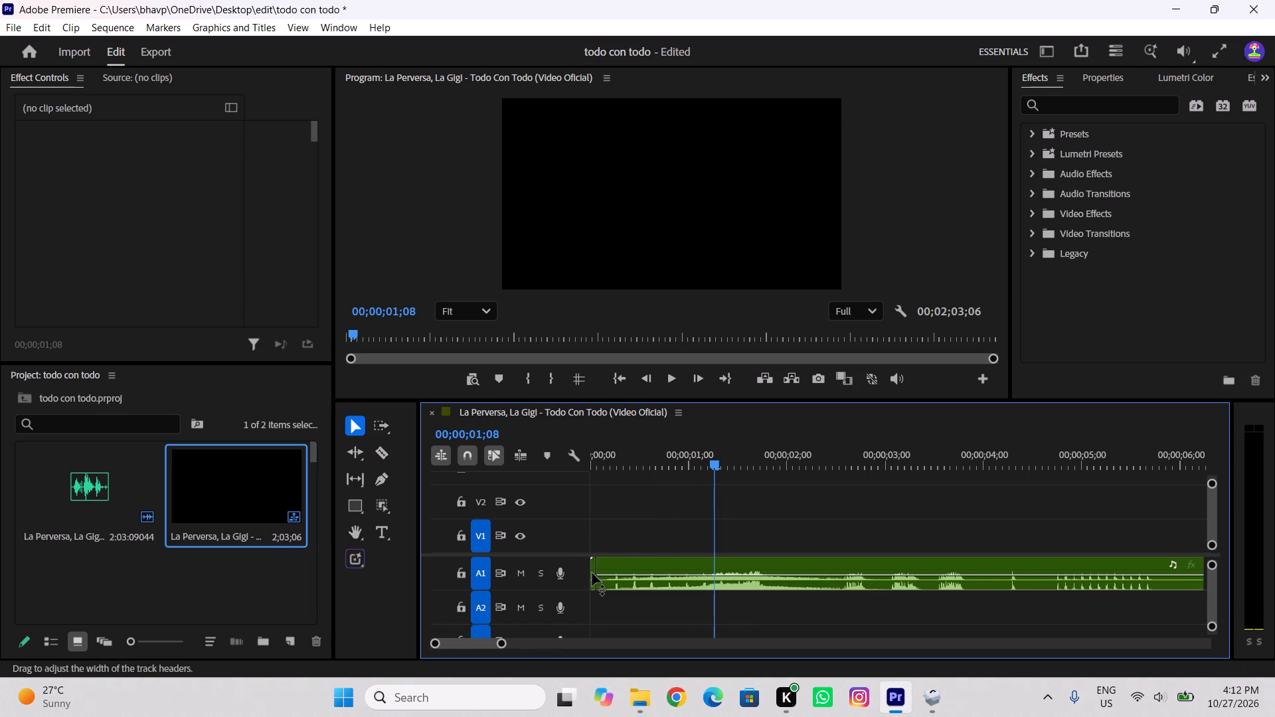
click(595, 574)
key(Delete)
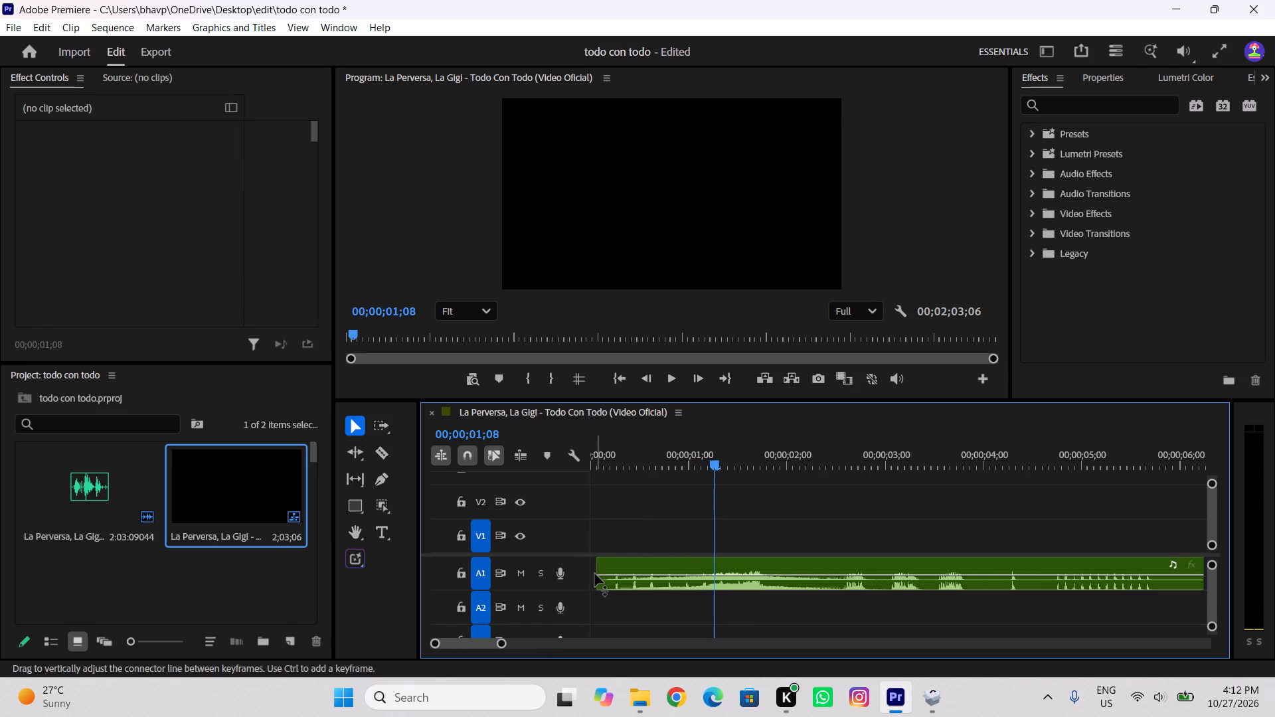
Move the remaining A1 audio clip to the sequence start at 00;00;00;00, closing the gap.
drag(624, 518, 713, 624)
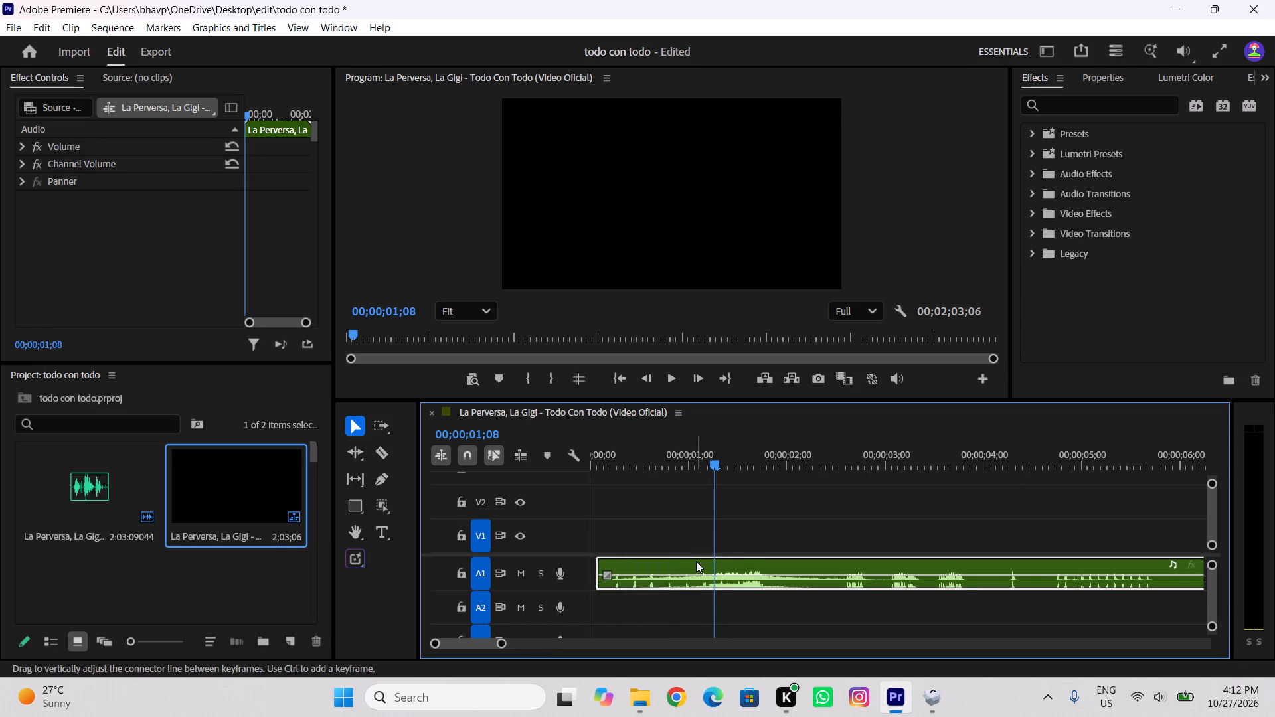
drag(696, 561, 668, 560)
Return the playhead to 00;00;00;00 and play the opening of the trimmed audio.
drag(707, 459, 355, 453)
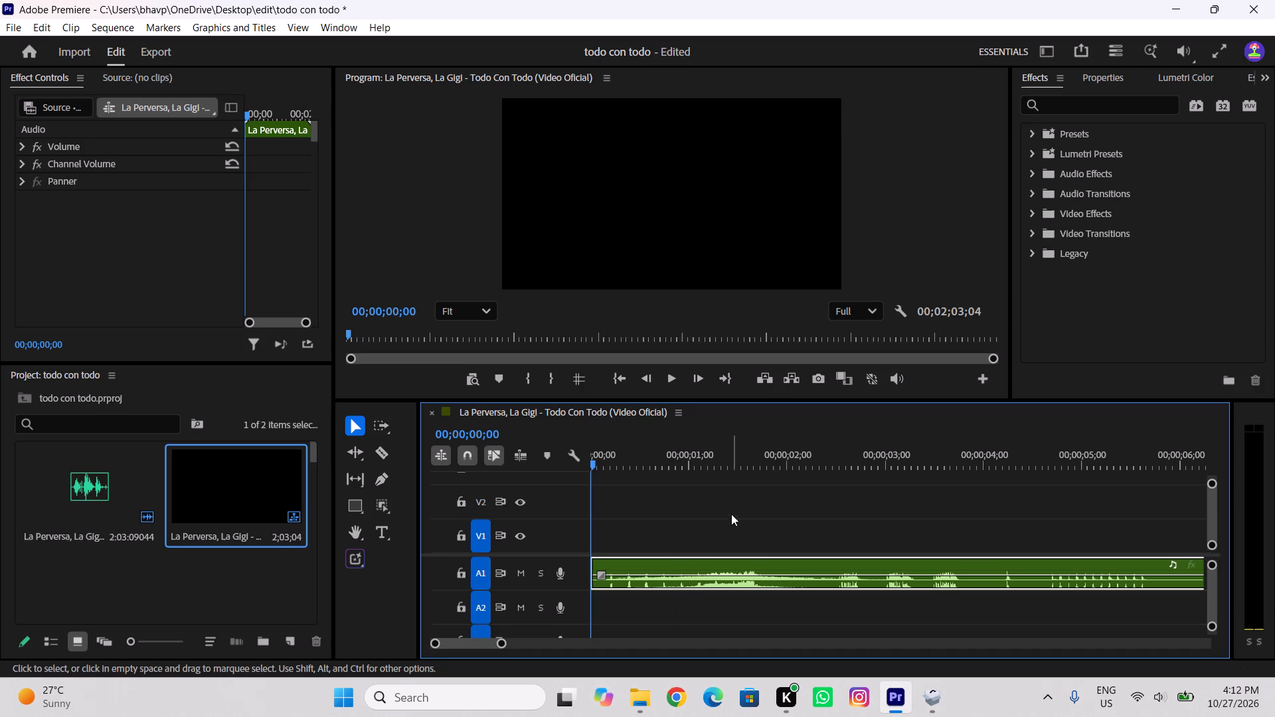
drag(720, 444, 412, 535)
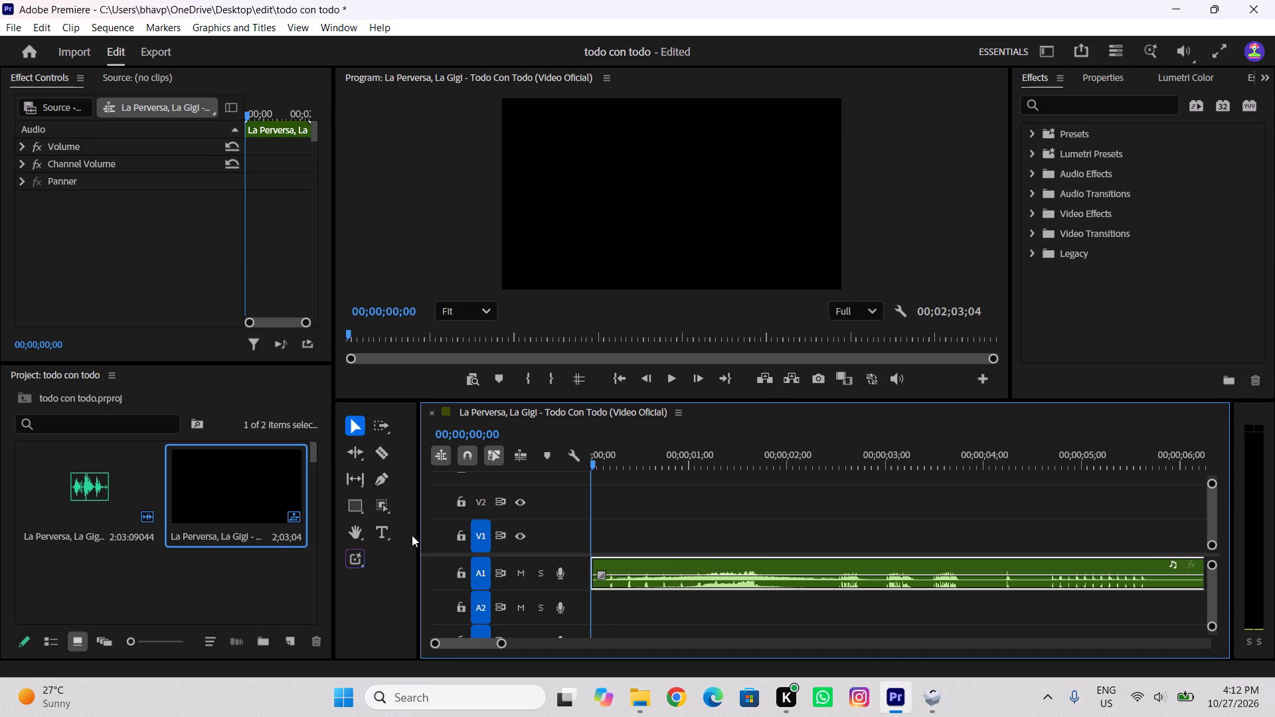
drag(412, 535, 411, 536)
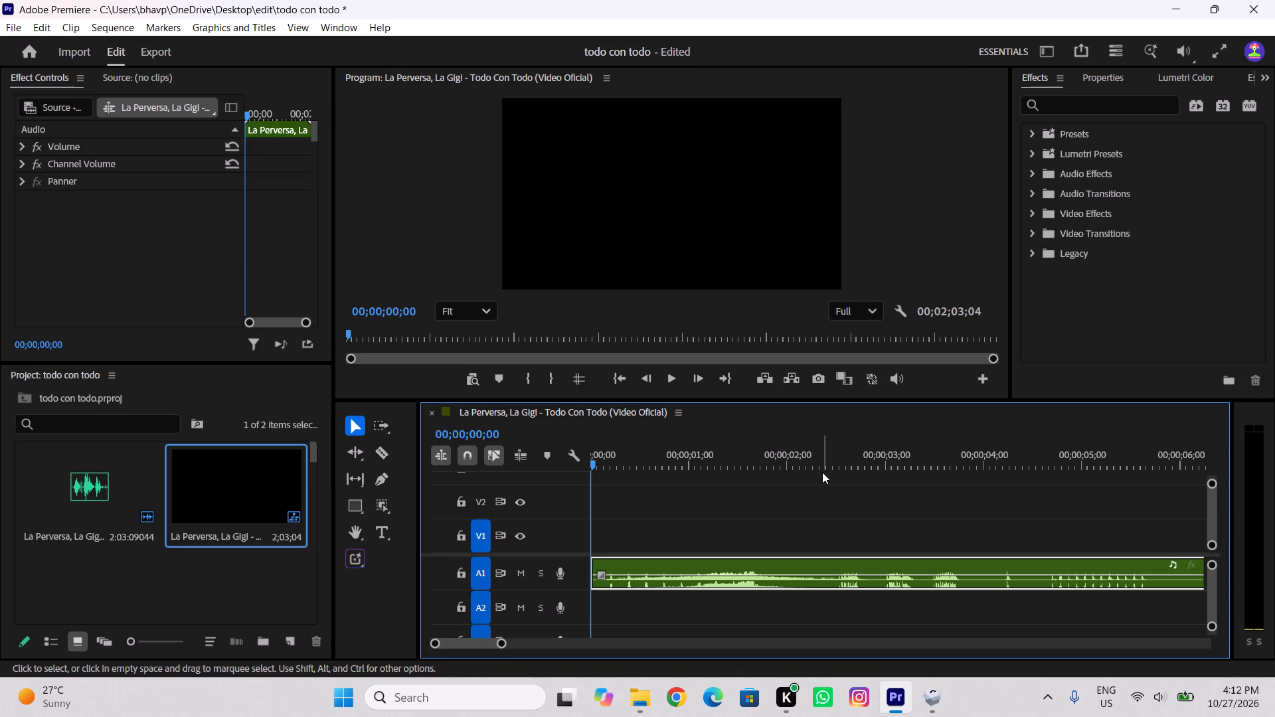
key(space)
key(space)
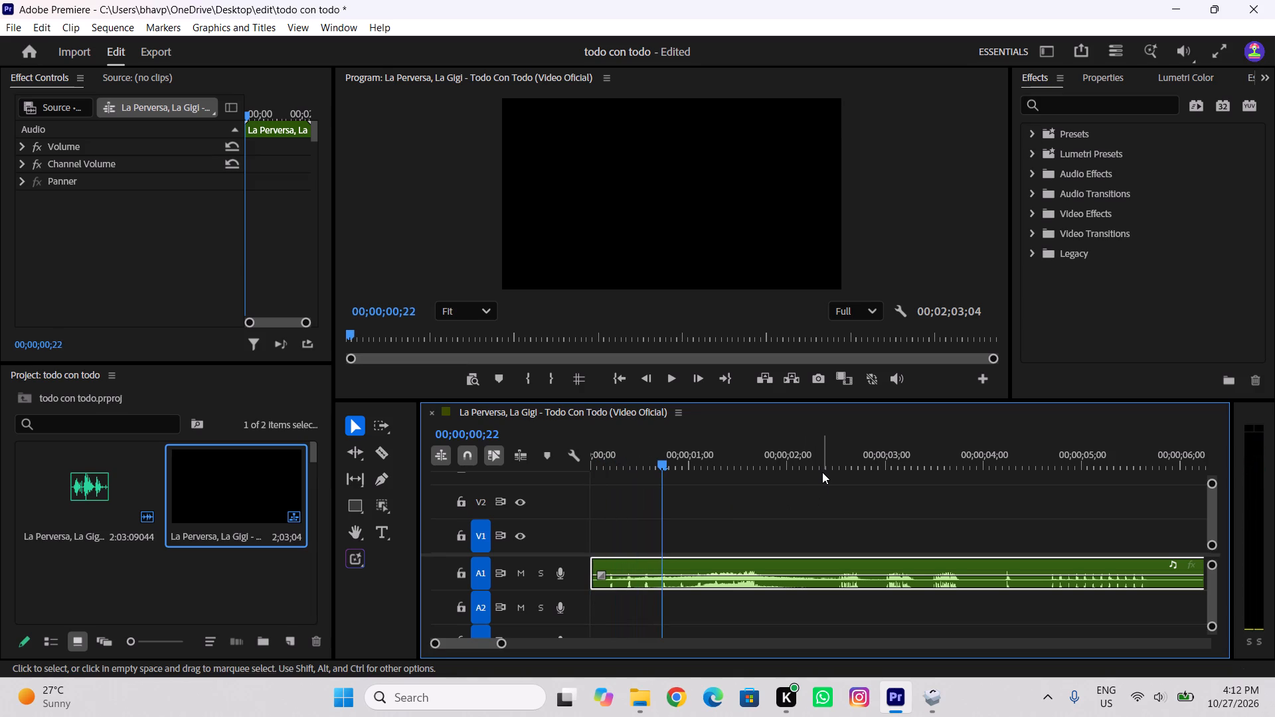
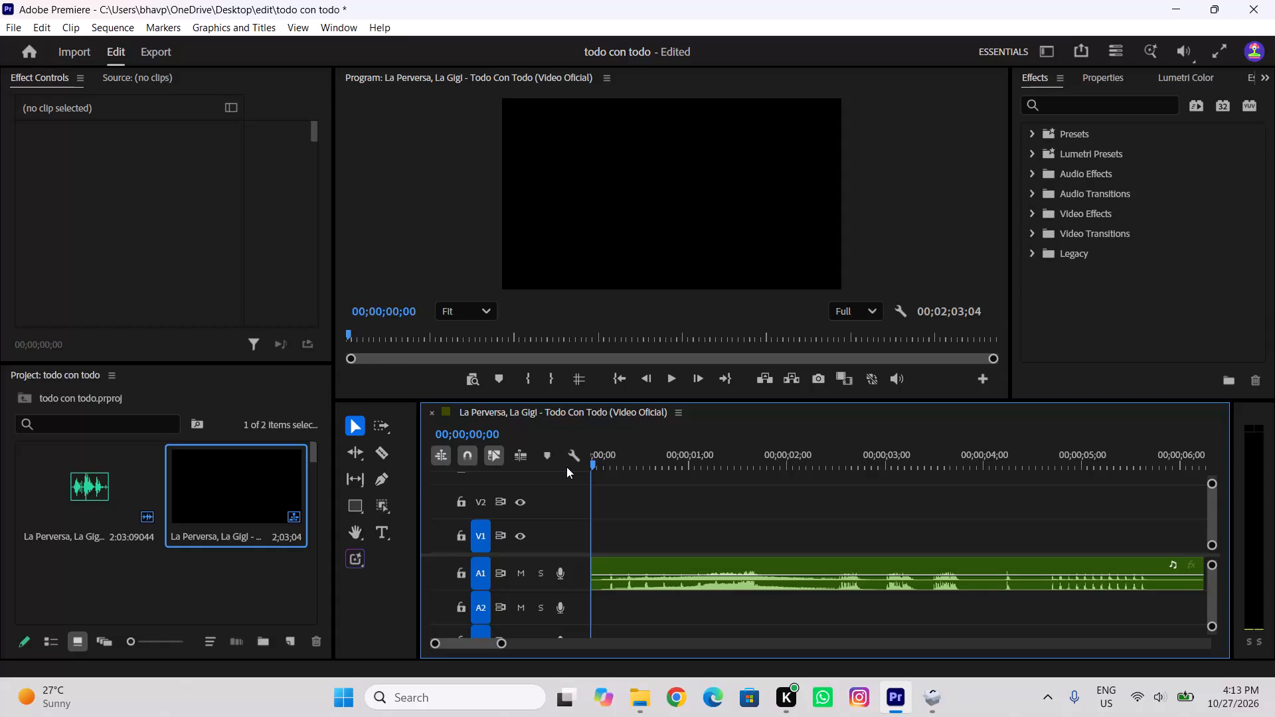
Play the trimmed audio from the sequence start for about two seconds and stop playback.
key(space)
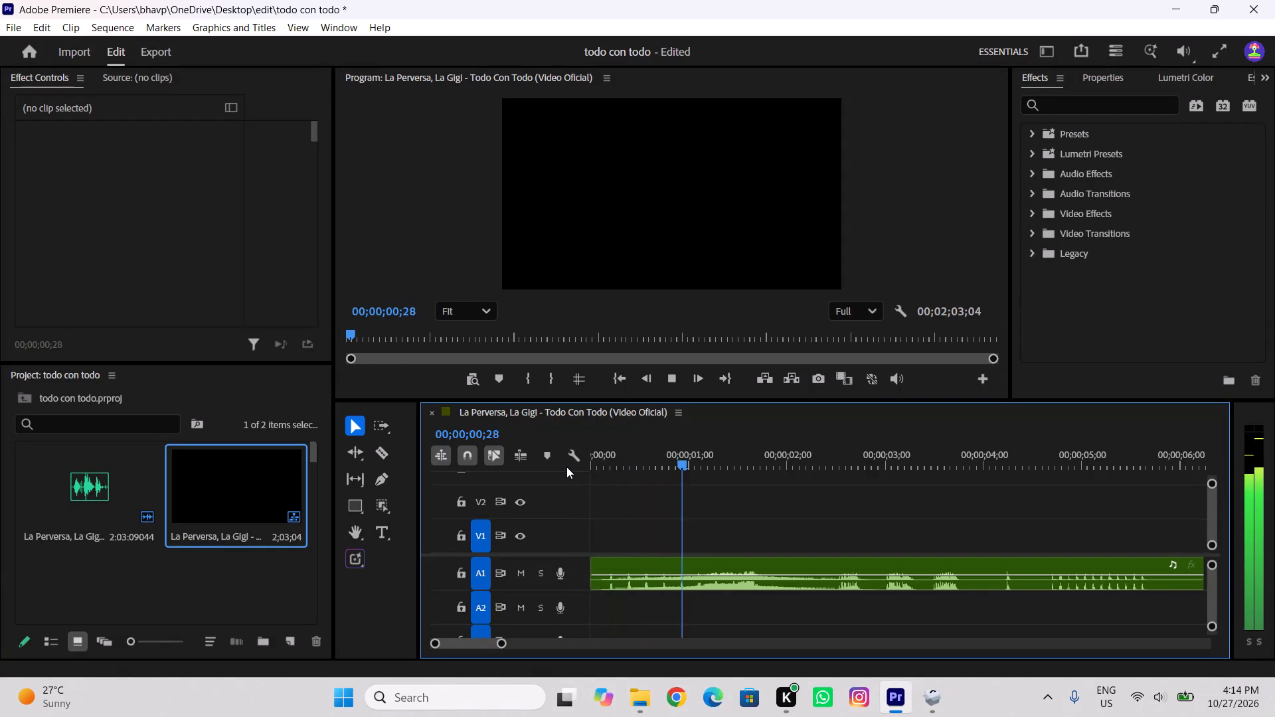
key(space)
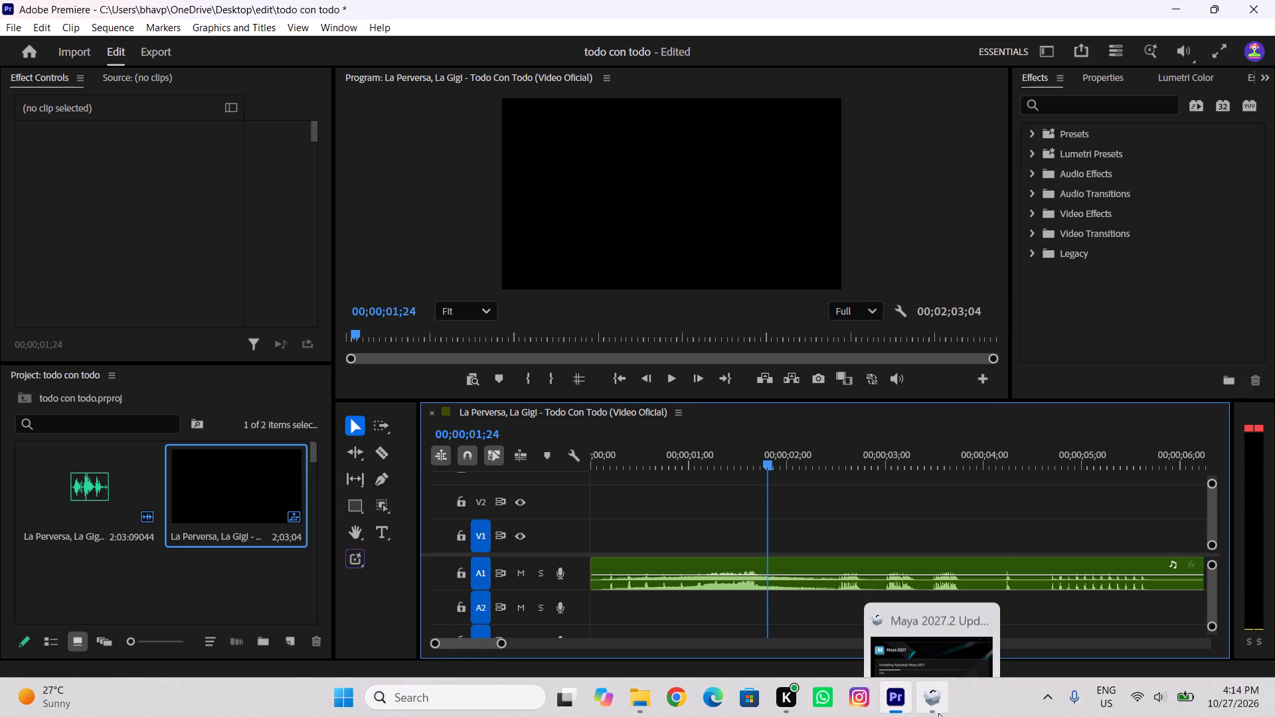
Switch to the Maya 2027 installer window to check the installation progress.
click(931, 681)
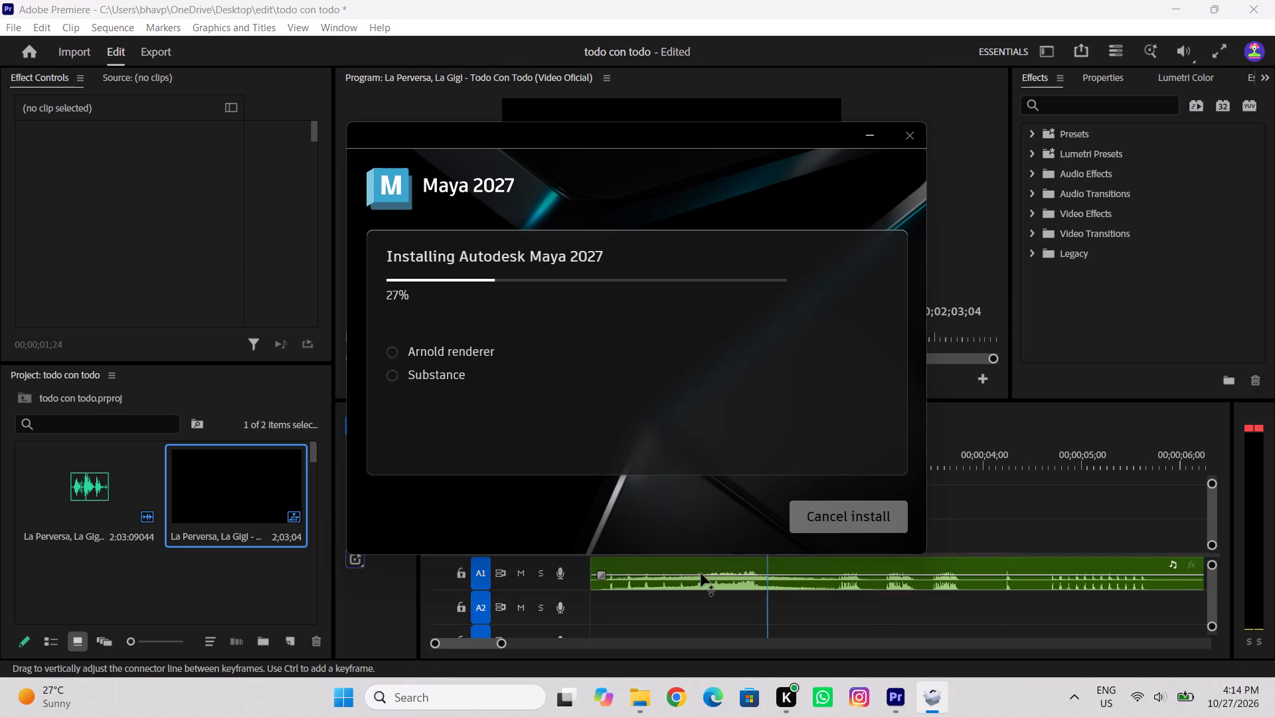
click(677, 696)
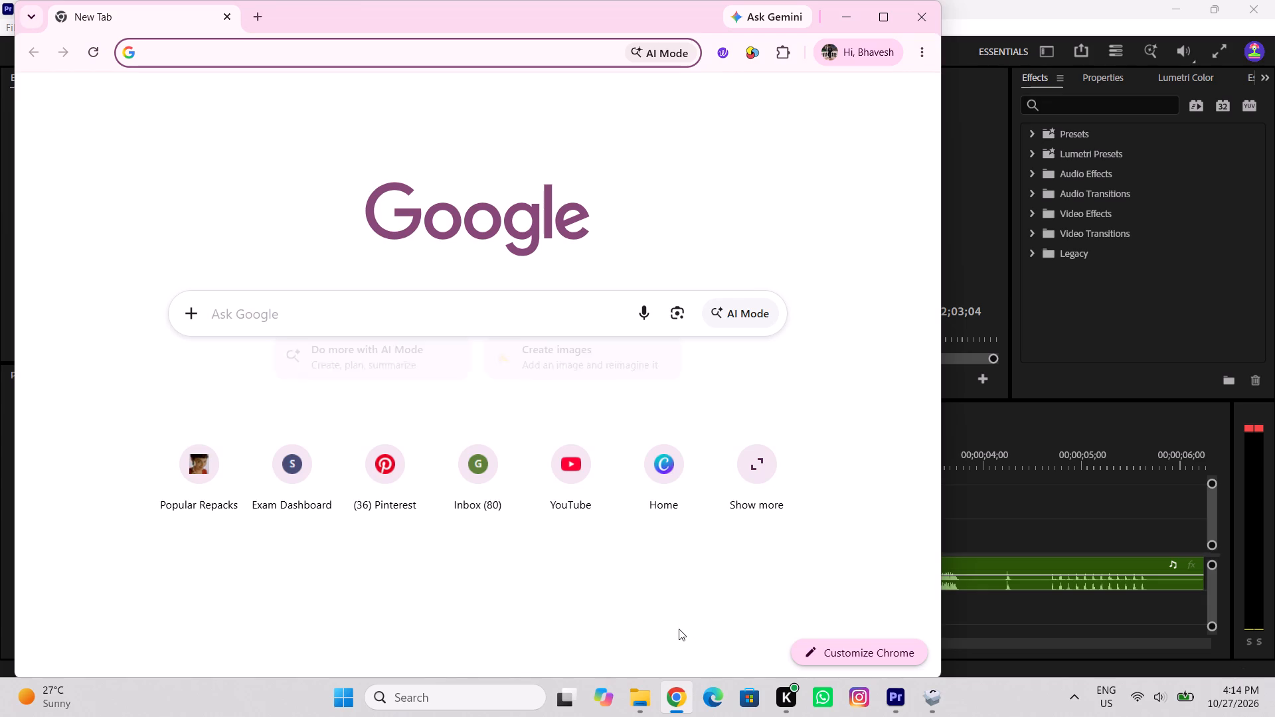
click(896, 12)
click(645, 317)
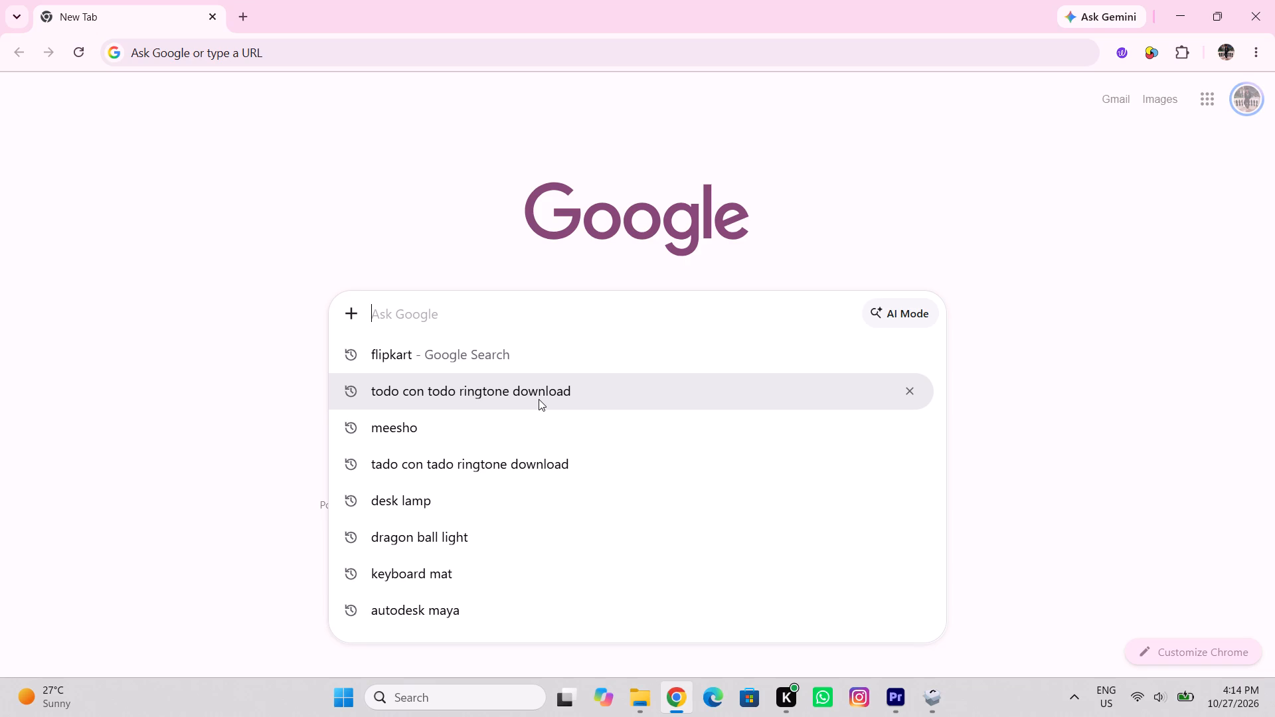
Switch to the Autodesk installer and check the progress of the Maya 2027 installation.
click(966, 715)
click(938, 696)
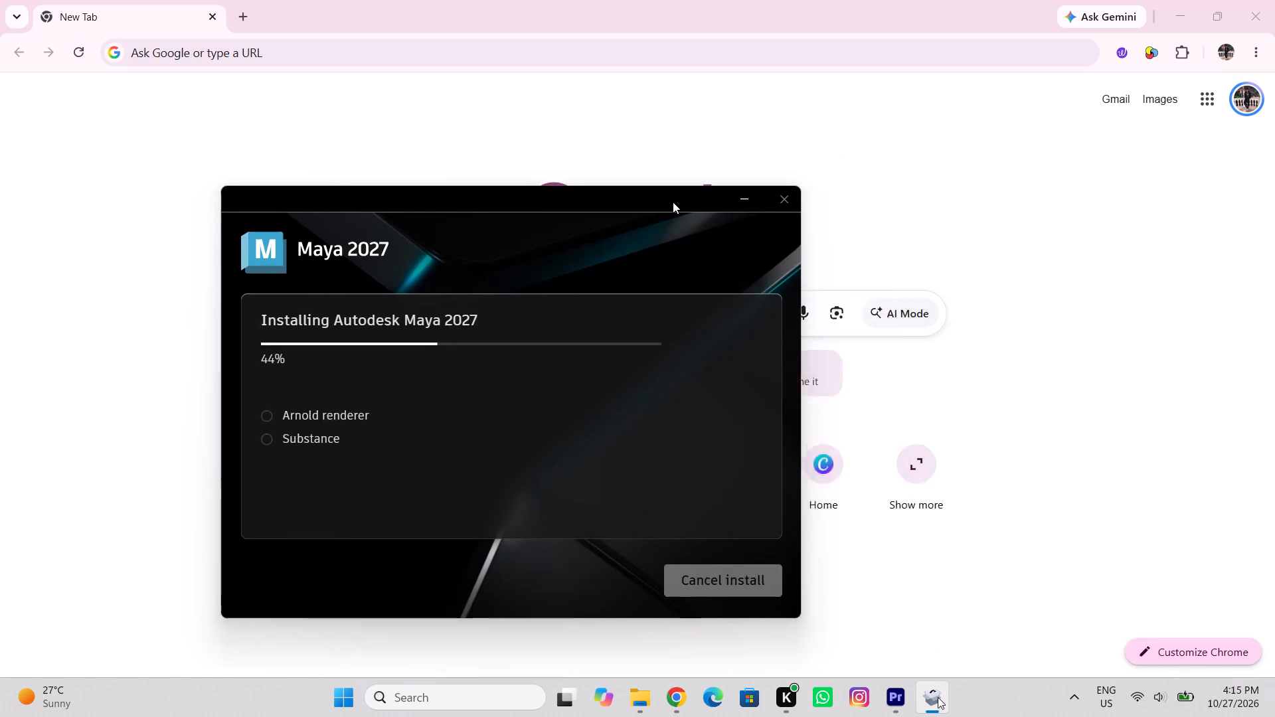
Switch back to Premiere and listen to the A1 audio from the sequence start, pausing and resuming playback along the way.
click(898, 698)
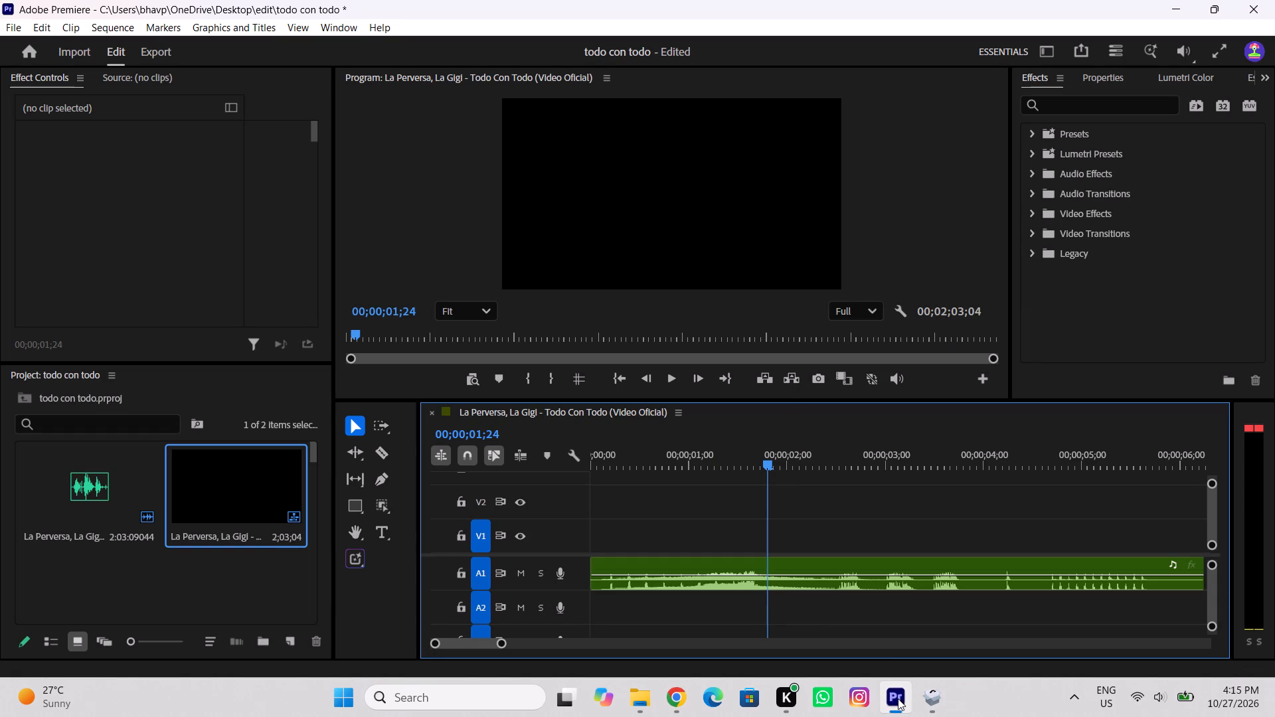
drag(811, 467, 532, 484)
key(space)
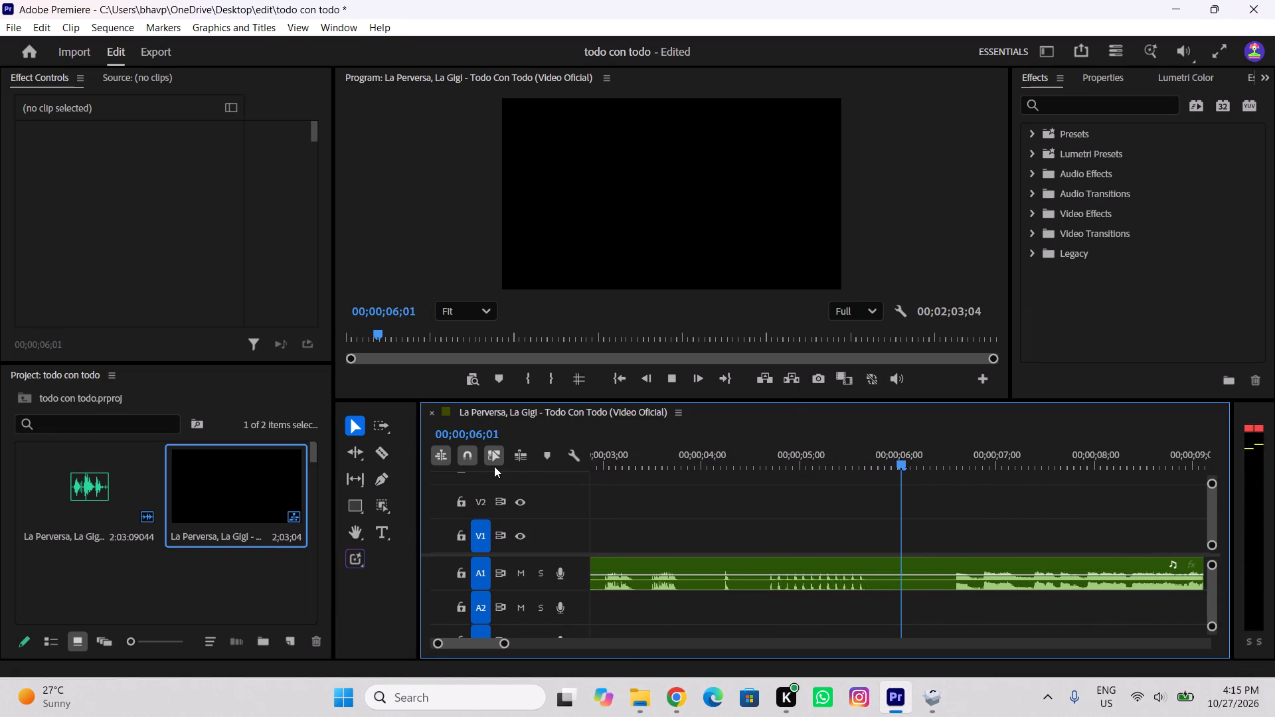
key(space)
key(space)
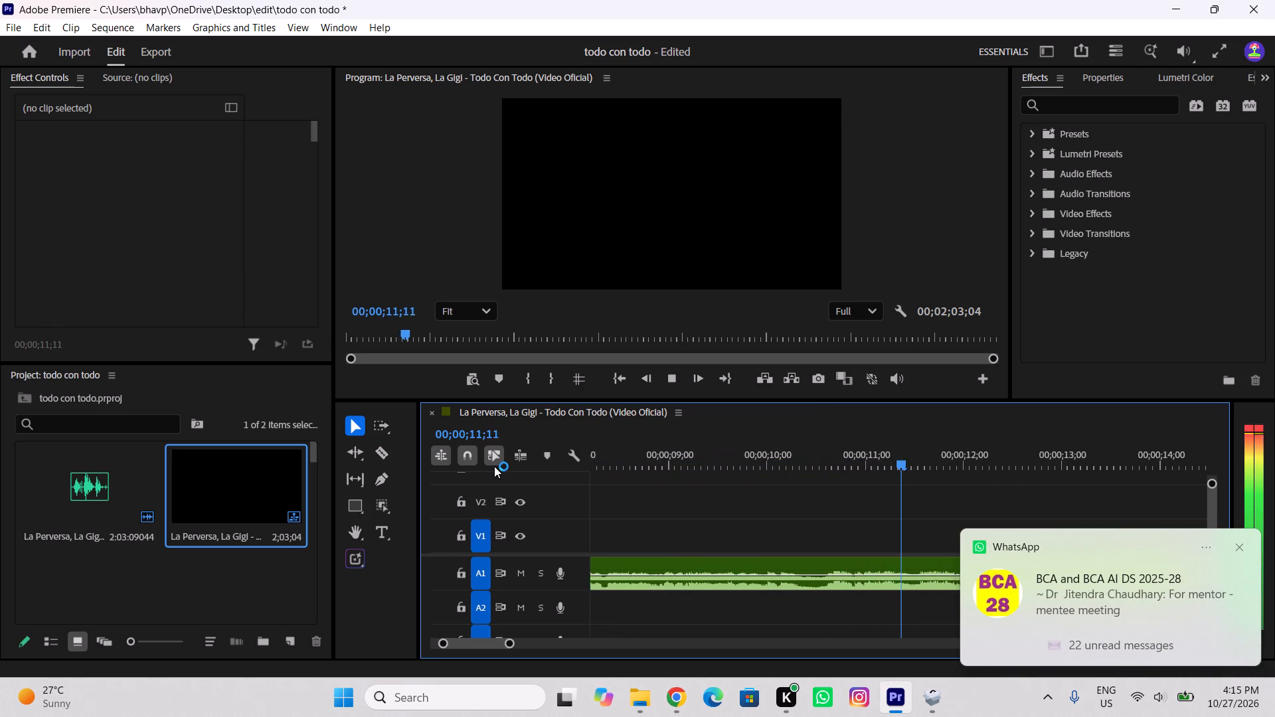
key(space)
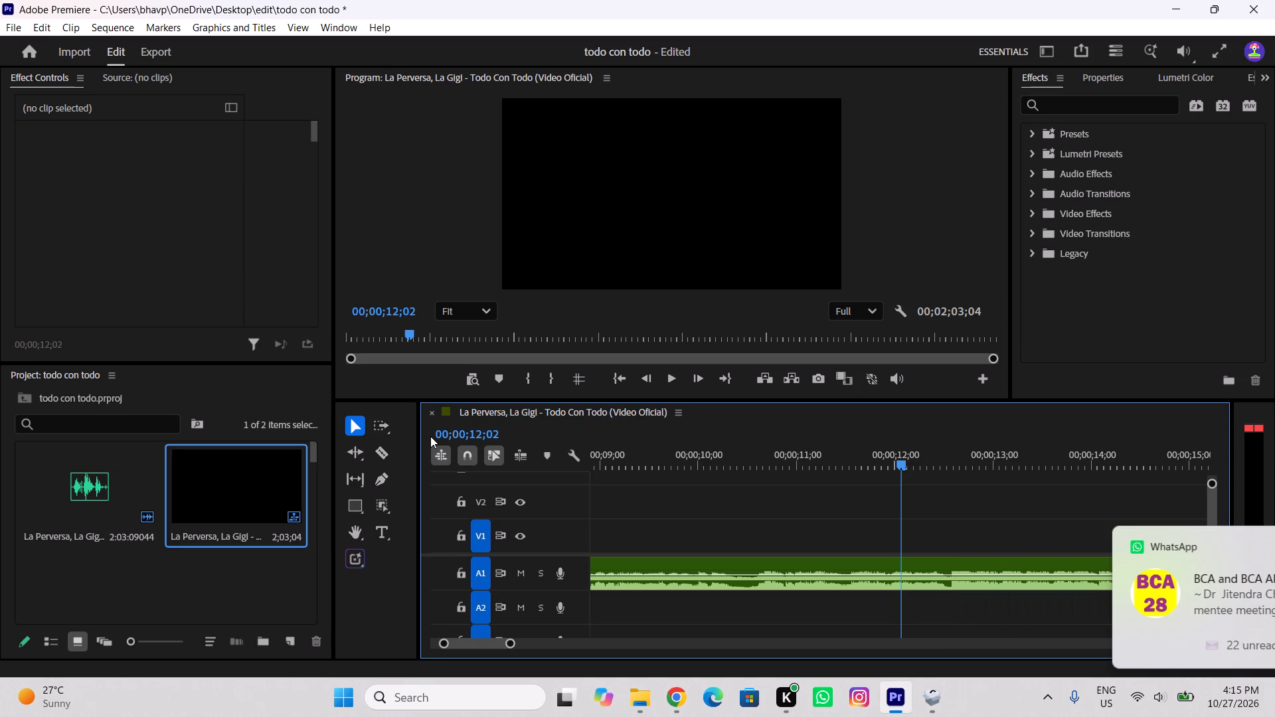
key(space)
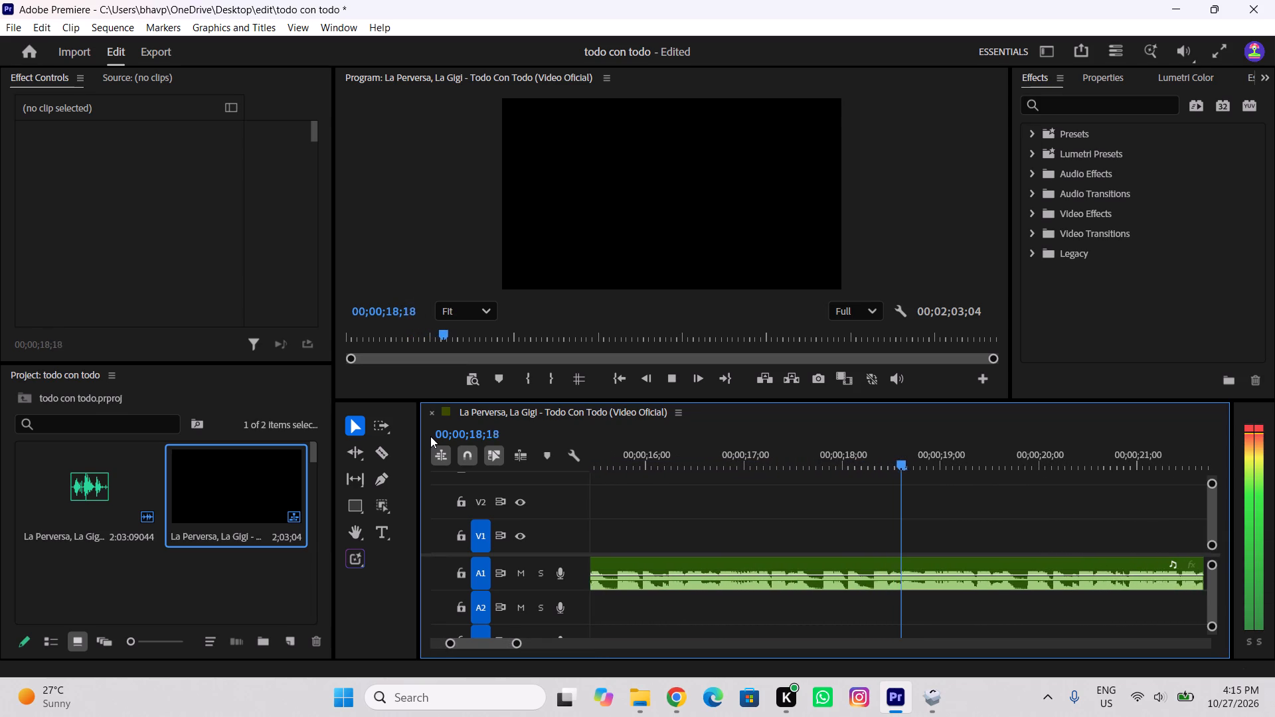
Listen to the A1 audio in short stretches up to 00;00;23;02, and return the playhead to 00;00;00;00.
key(space)
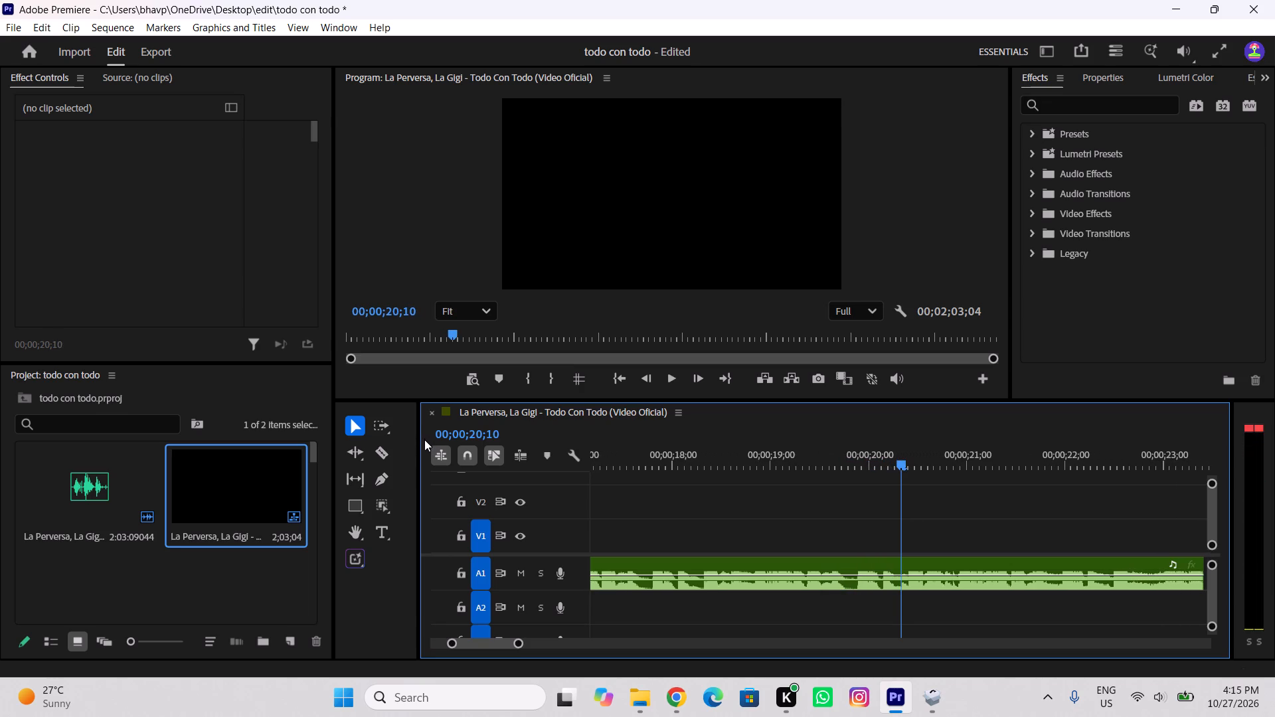
key(space)
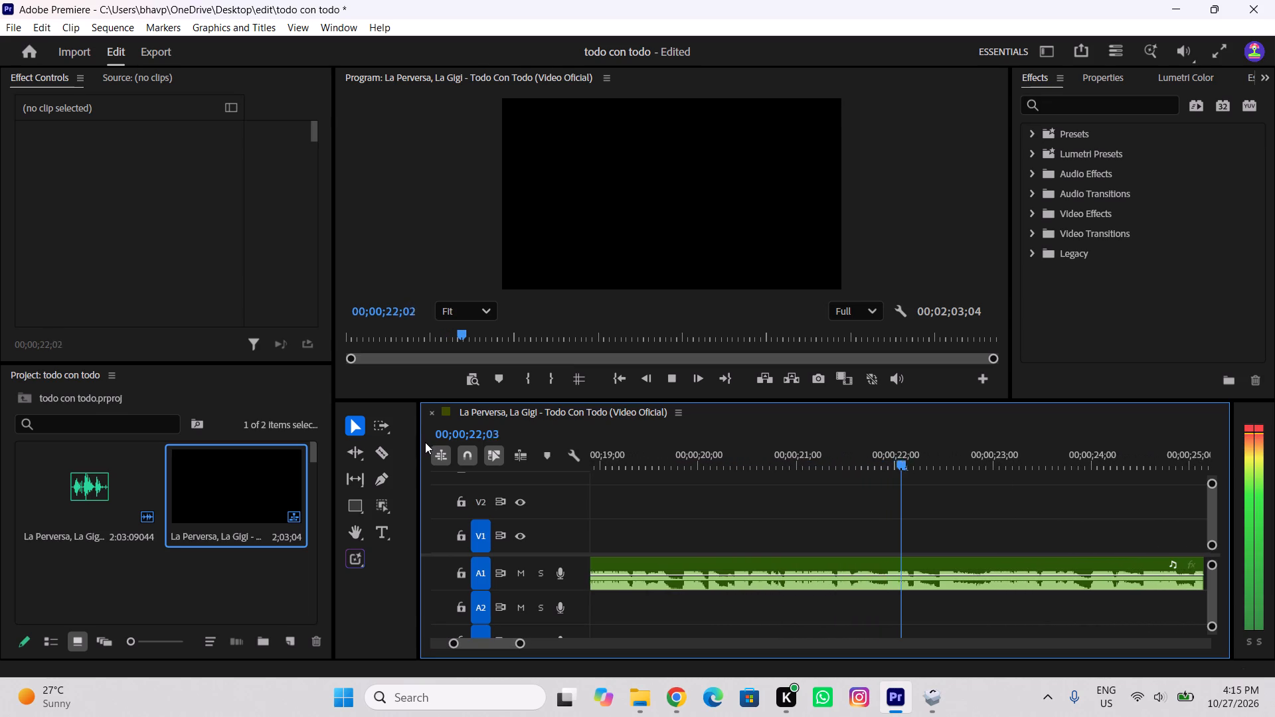
key(space)
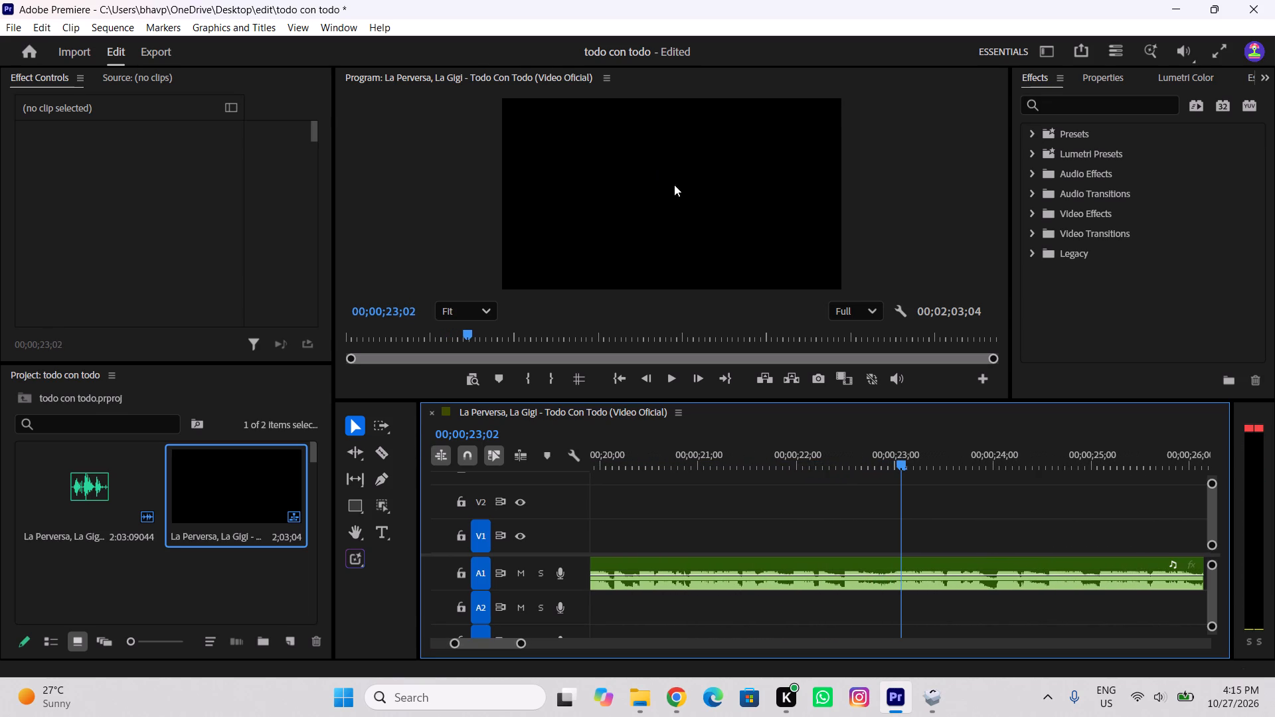
drag(744, 465, 383, 483)
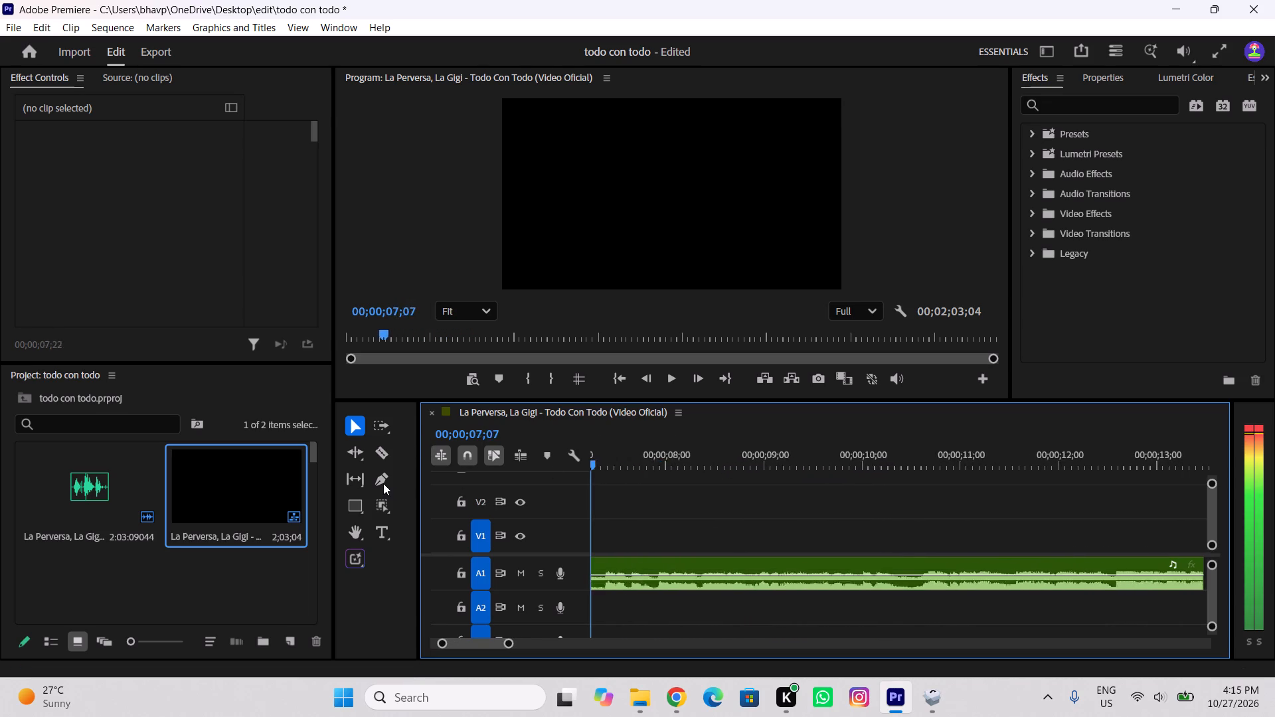
drag(383, 483, 312, 504)
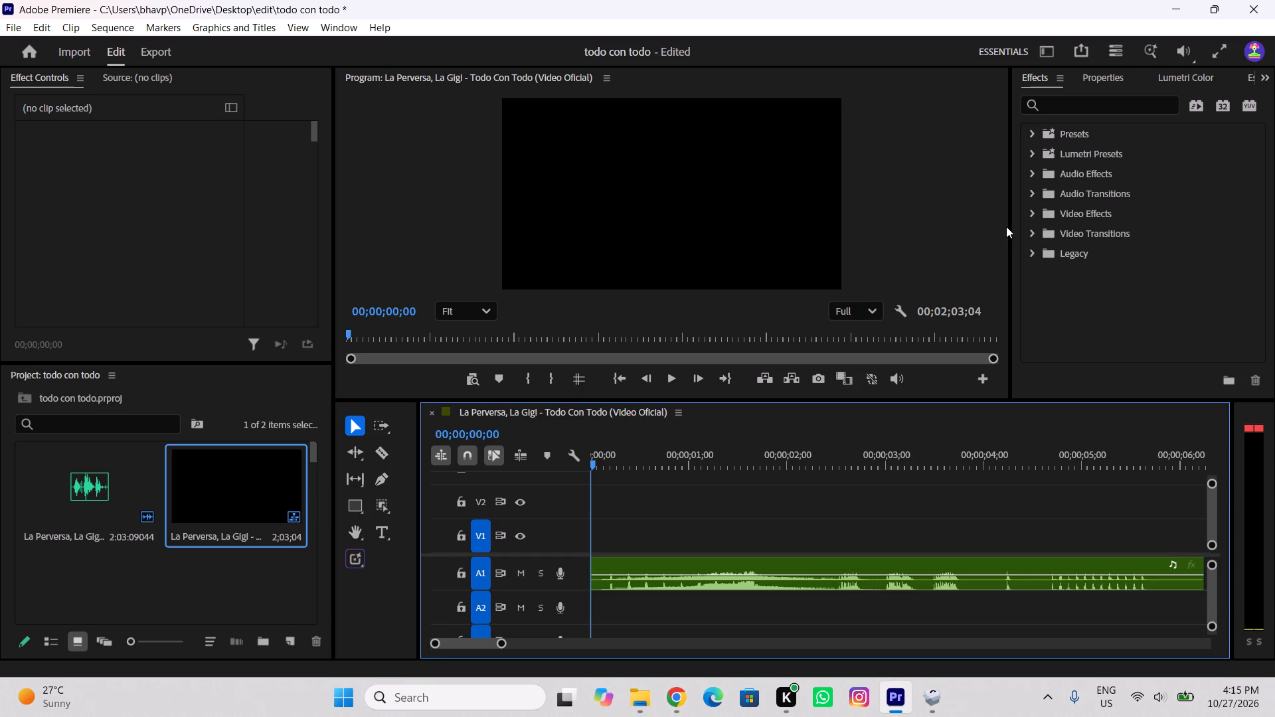
Switch from Premiere to WhatsApp.
click(829, 706)
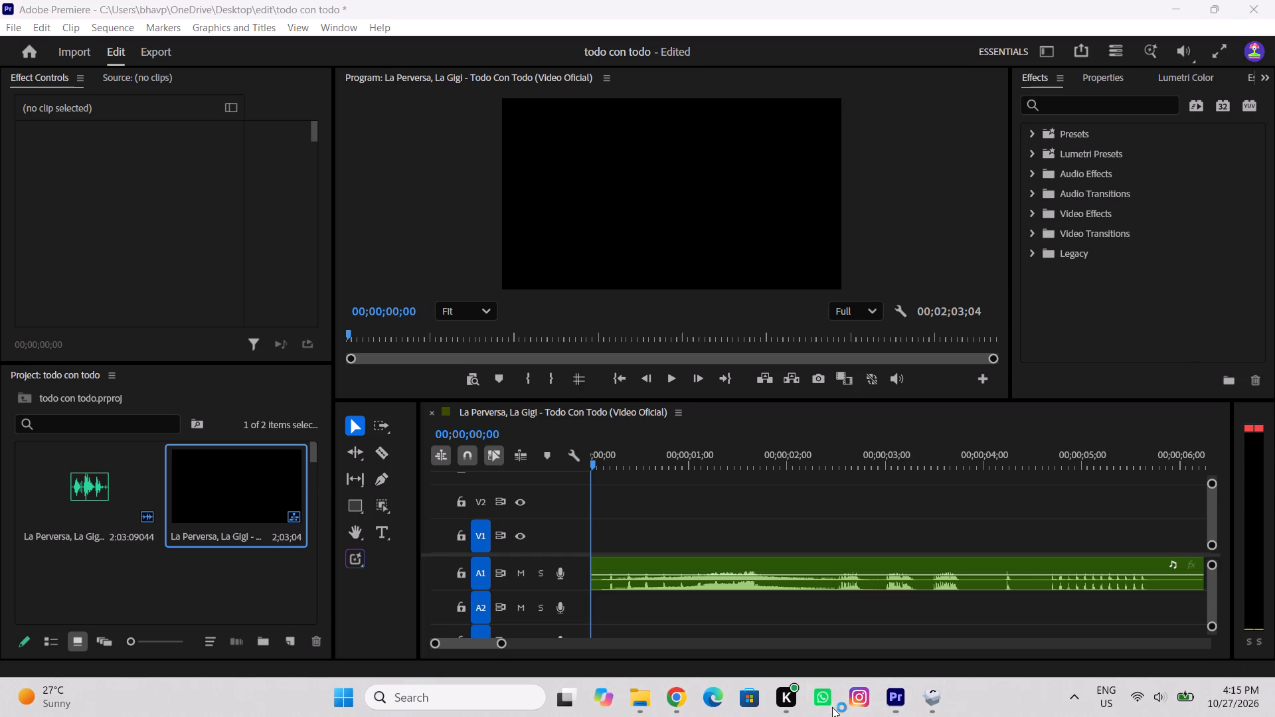
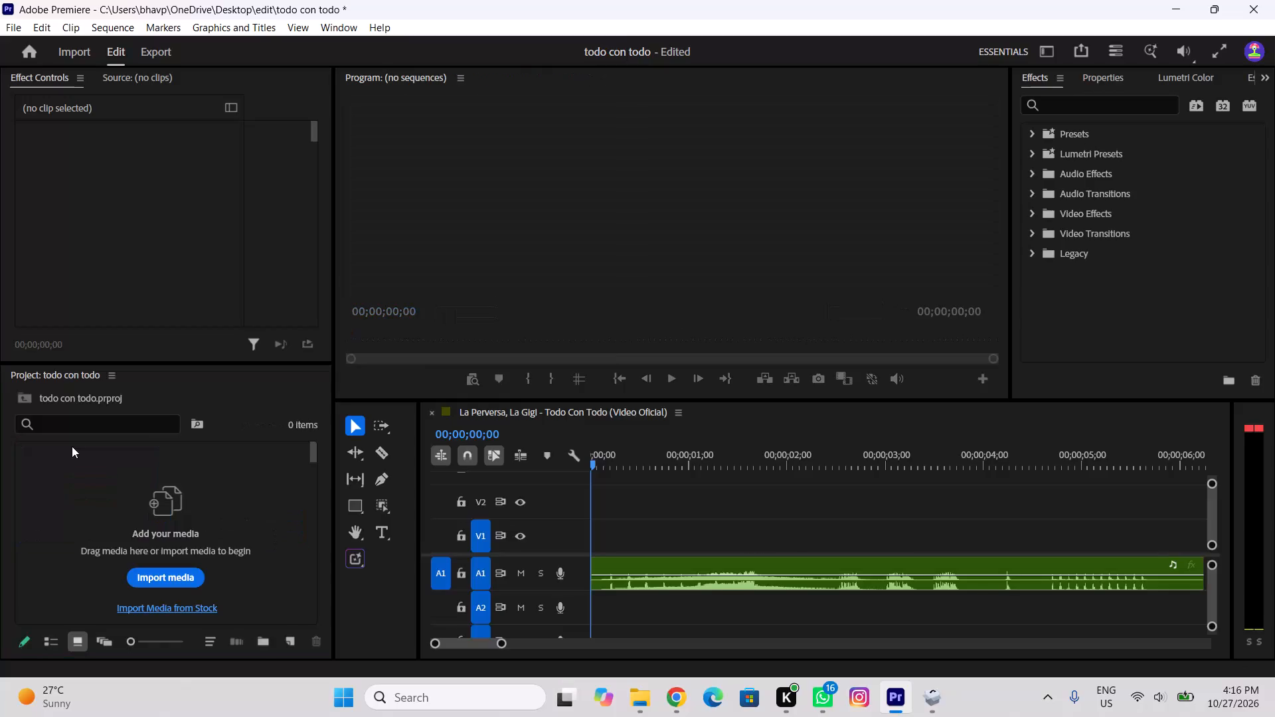
Leave the media import dialog without importing anything and switch to WhatsApp.
double_click(252, 482)
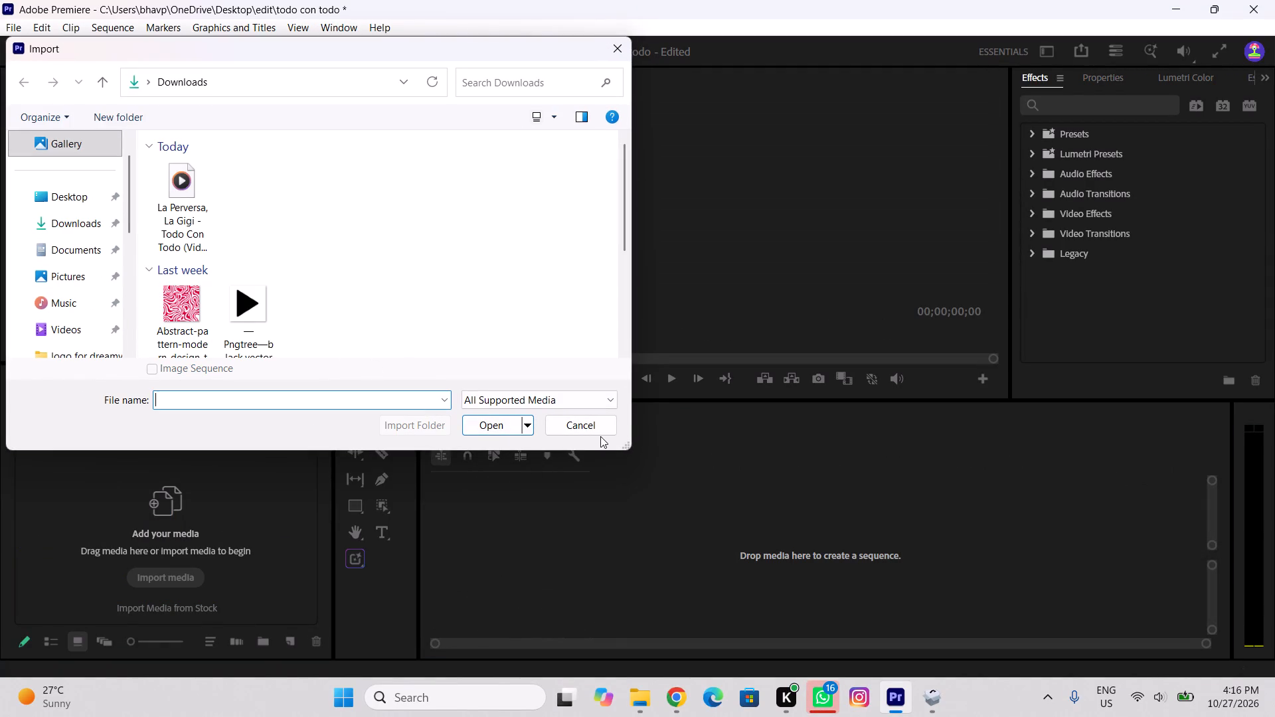
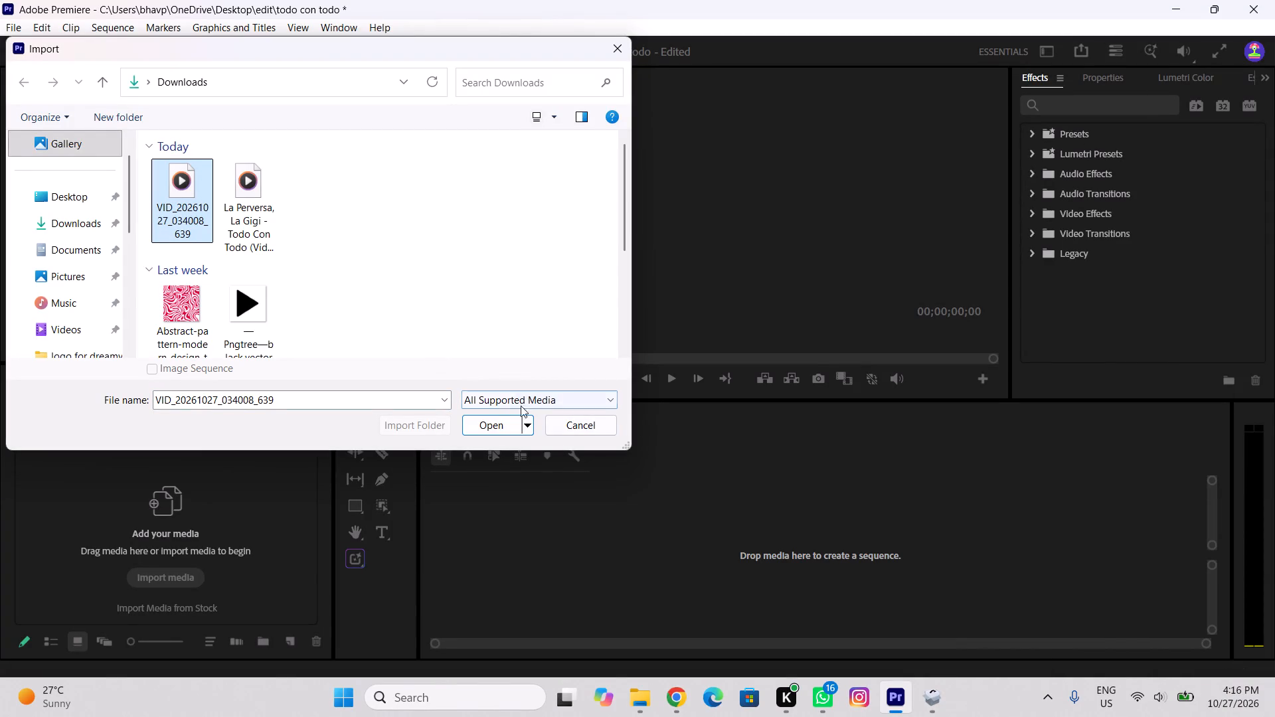
Import the VID_20261027_034008_639 video from Downloads and create a new sequence from it in the empty timeline.
click(494, 434)
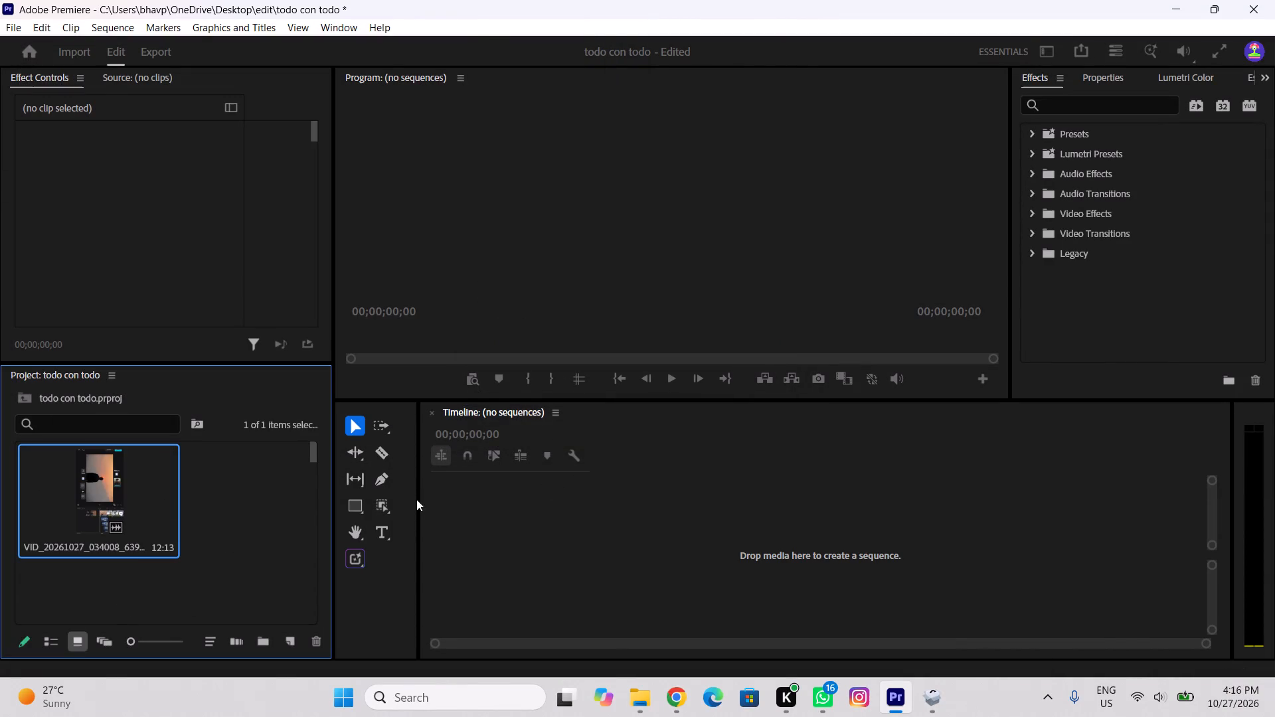
drag(67, 487, 422, 527)
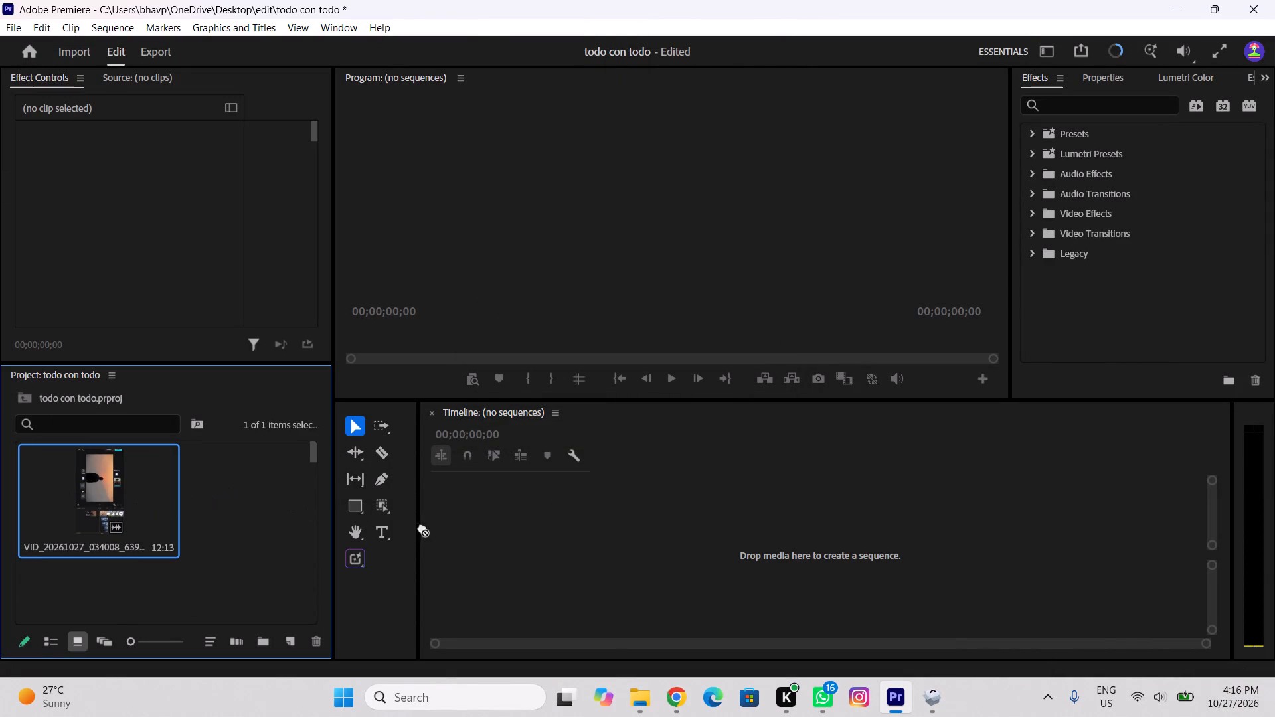
drag(422, 527, 510, 530)
Unlink the clip's video from its audio and delete the V1 video, keeping only the audio on A1.
click(637, 540)
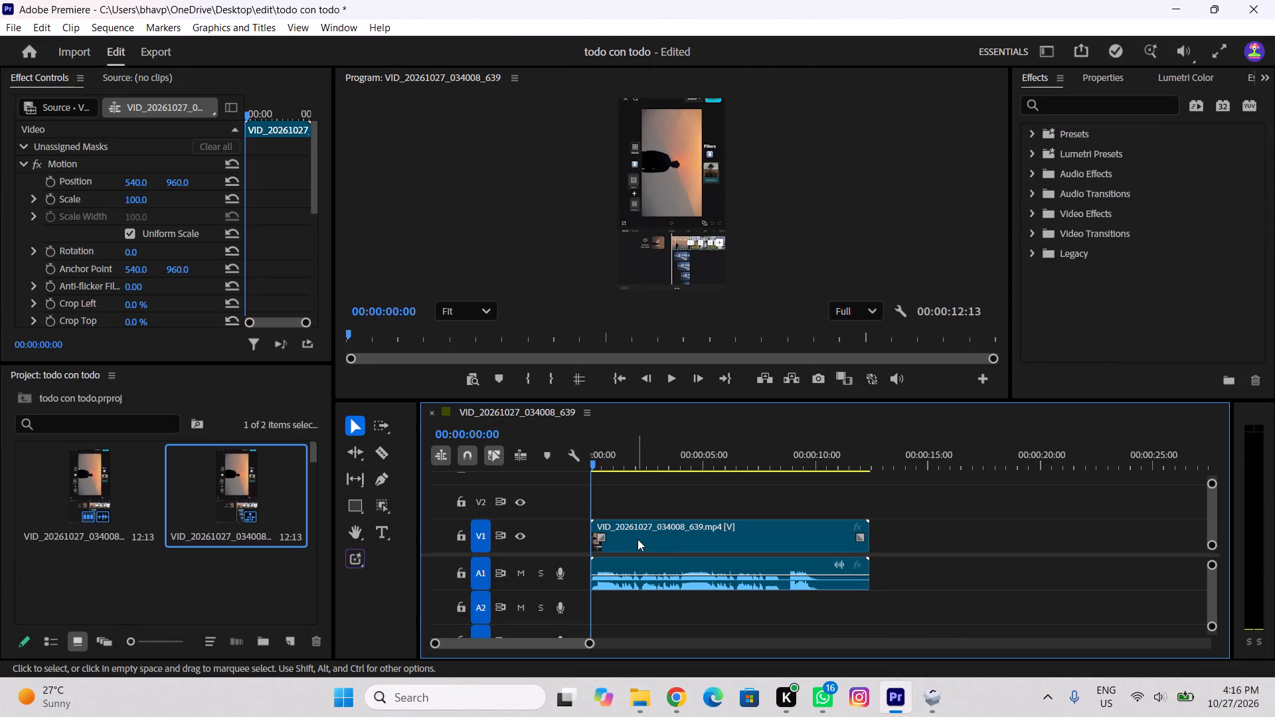
right_click(637, 539)
click(681, 303)
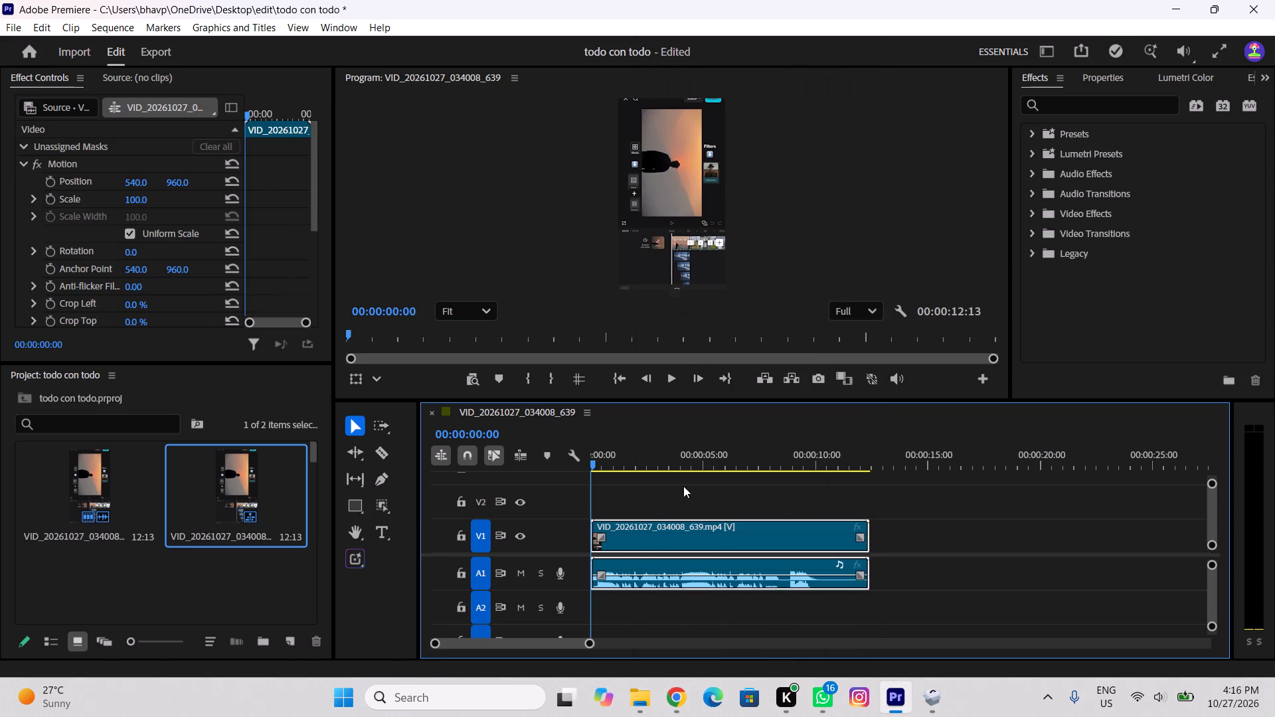
click(685, 535)
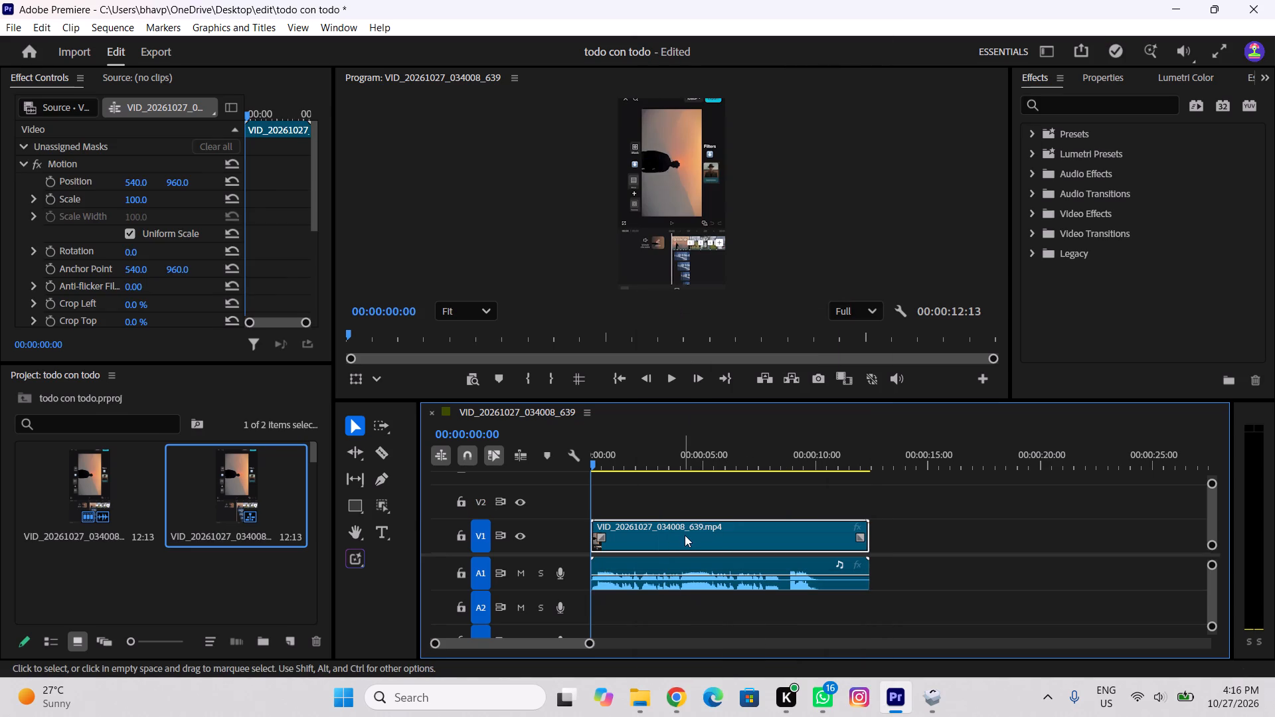
key(Delete)
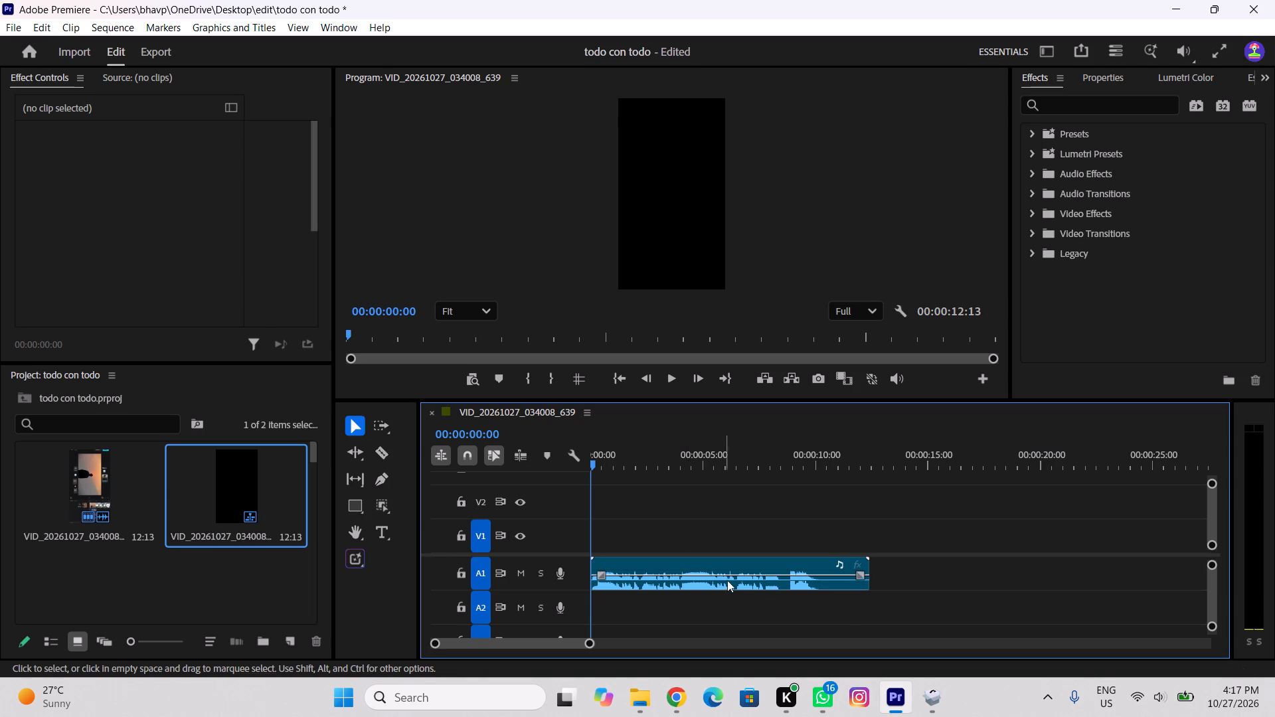
Find the cut point by ear, split the A1 audio clip at 00:00:08:26 and delete the portion after it.
drag(680, 454, 474, 492)
key(space)
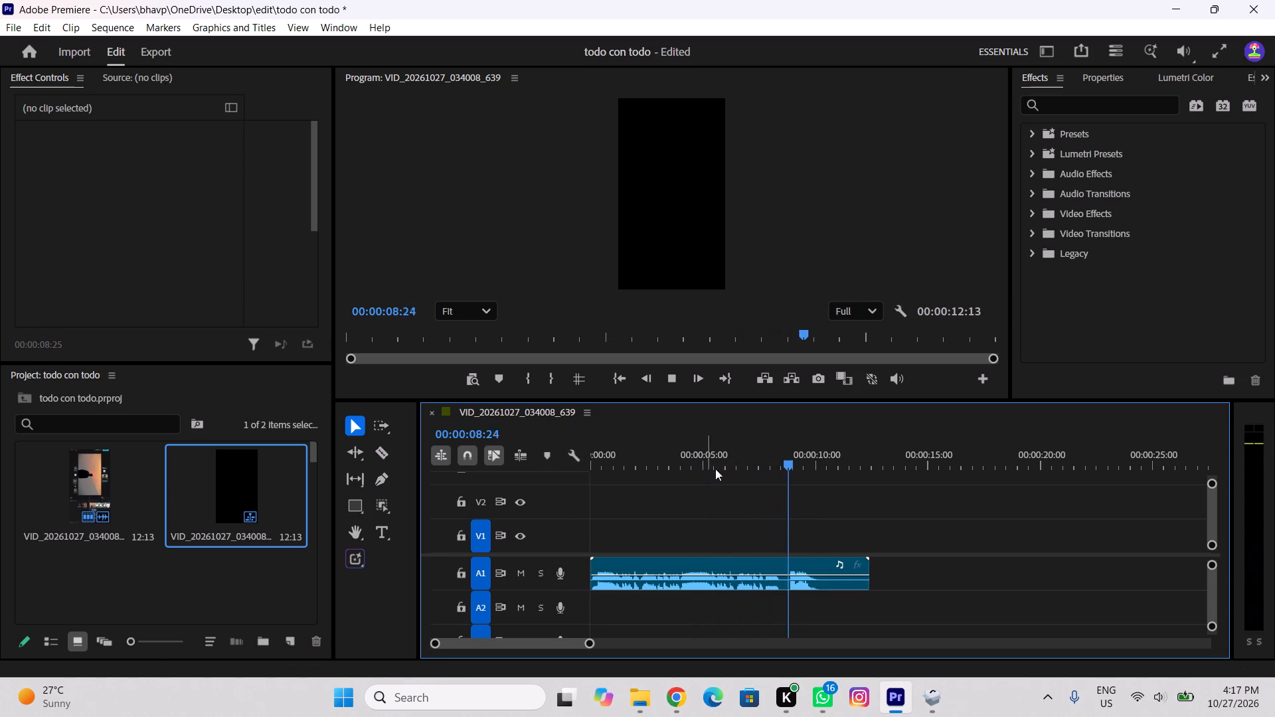
drag(828, 469, 793, 479)
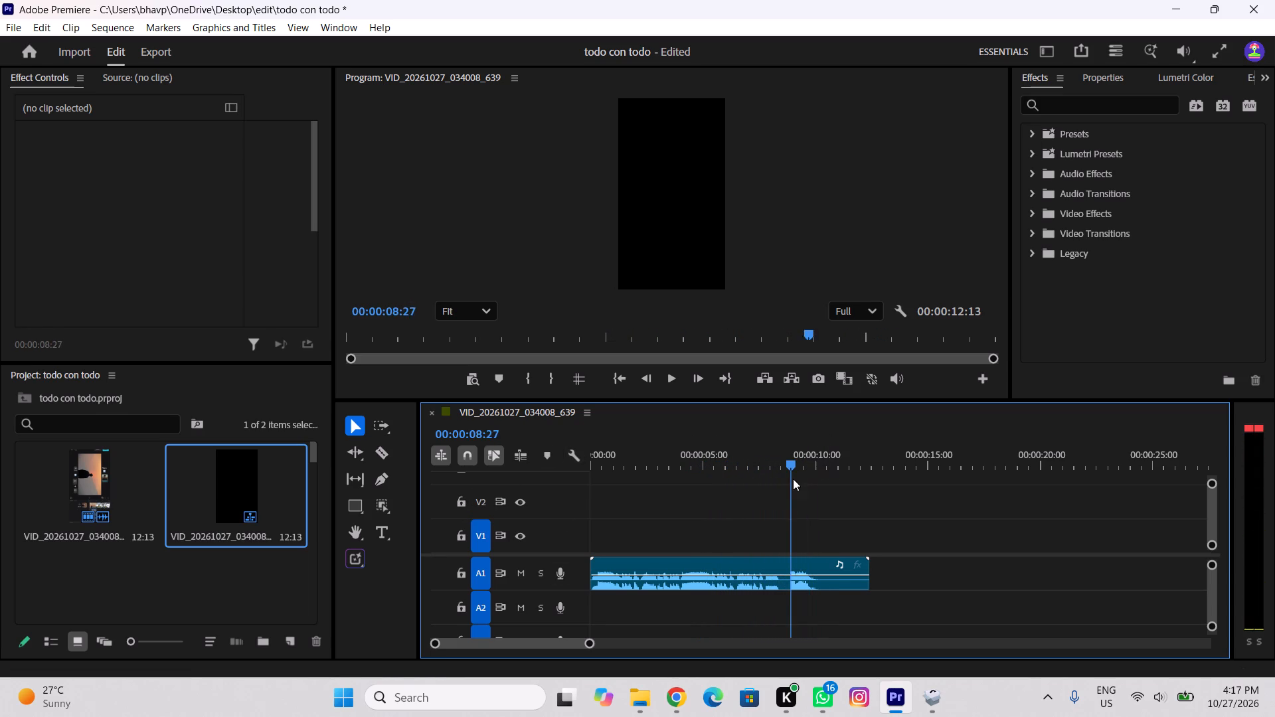
drag(793, 479, 722, 517)
key(space)
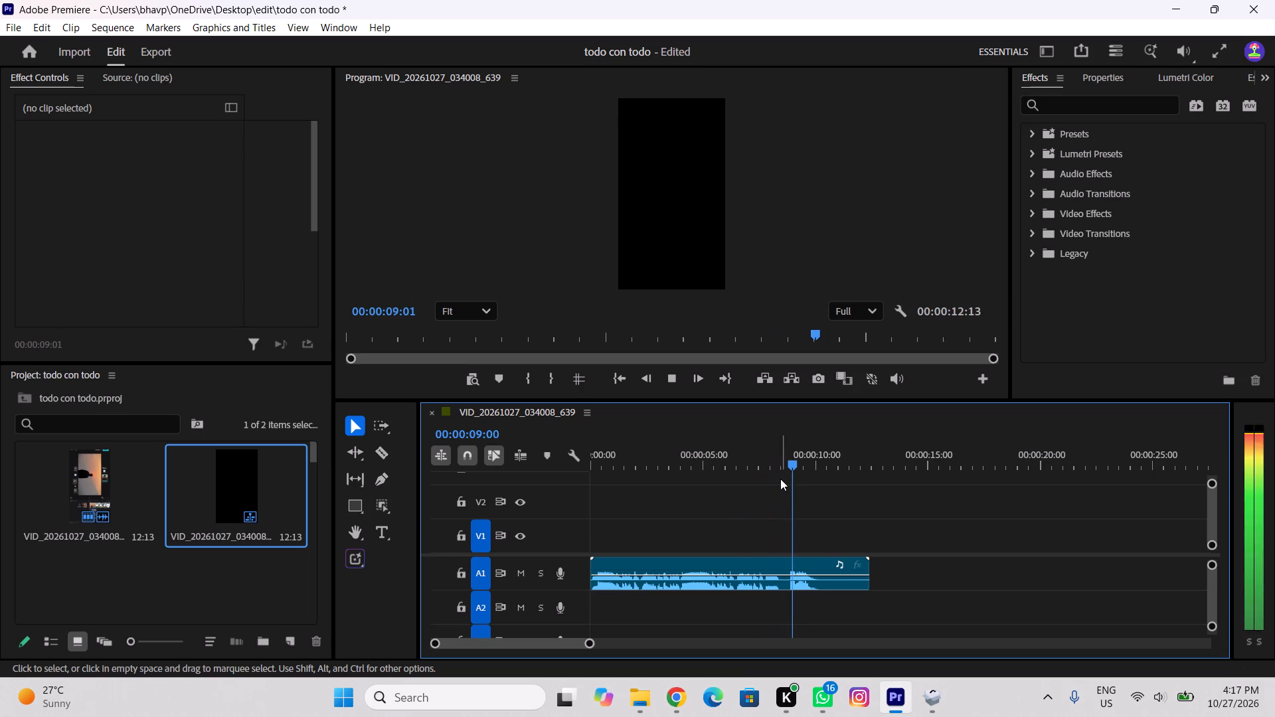
key(space)
key(Left)
key(Left)
key(Left)
key(Left)
key(Left)
key(Left)
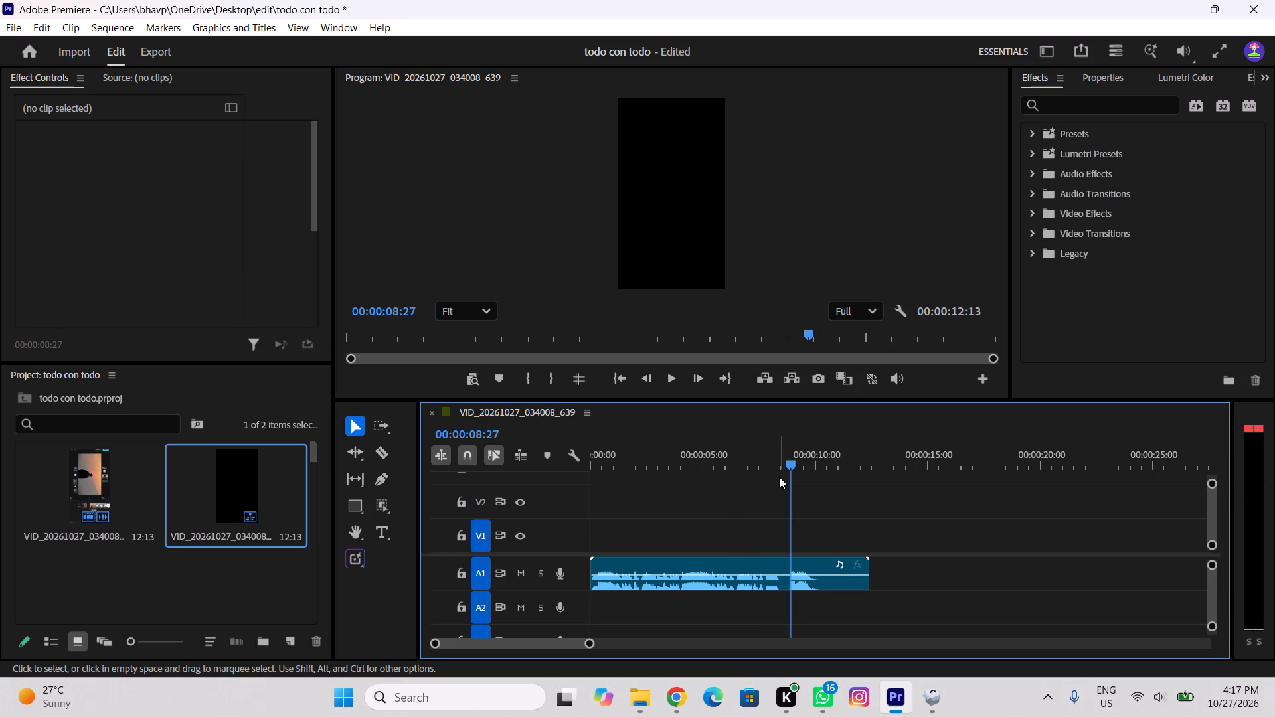
key(Left)
key(c)
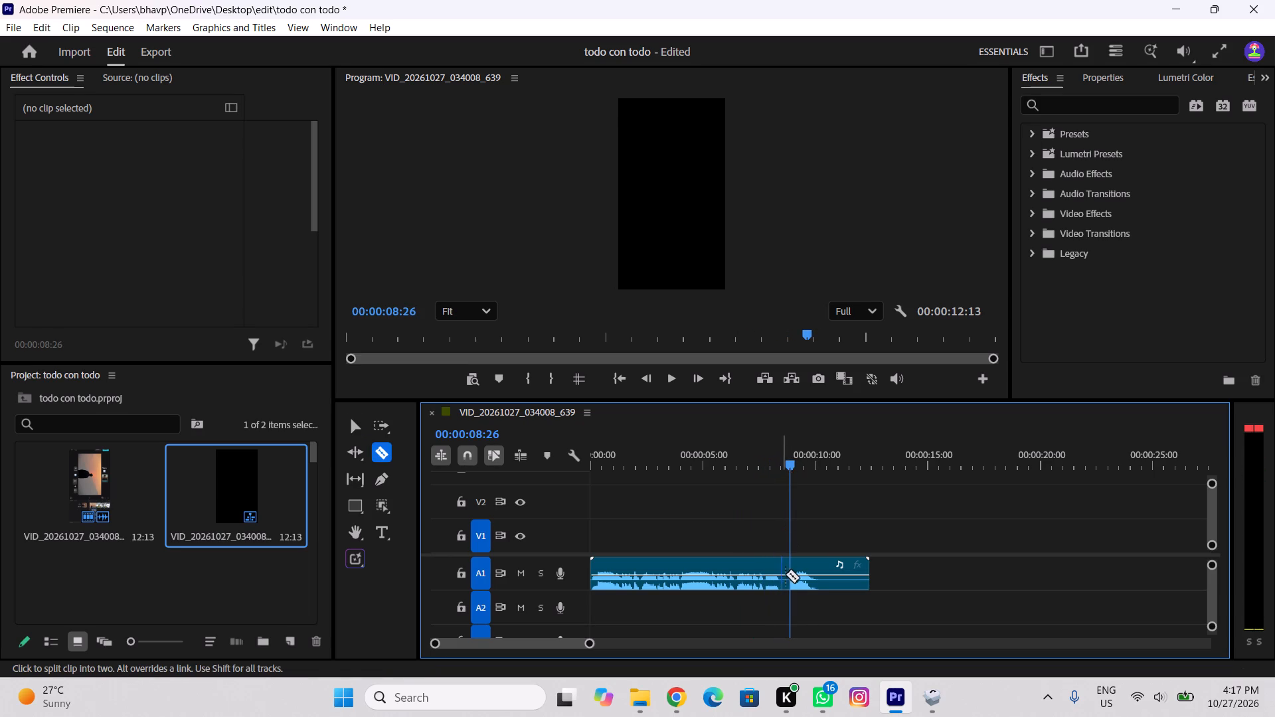
click(786, 574)
key(v)
drag(828, 530, 870, 613)
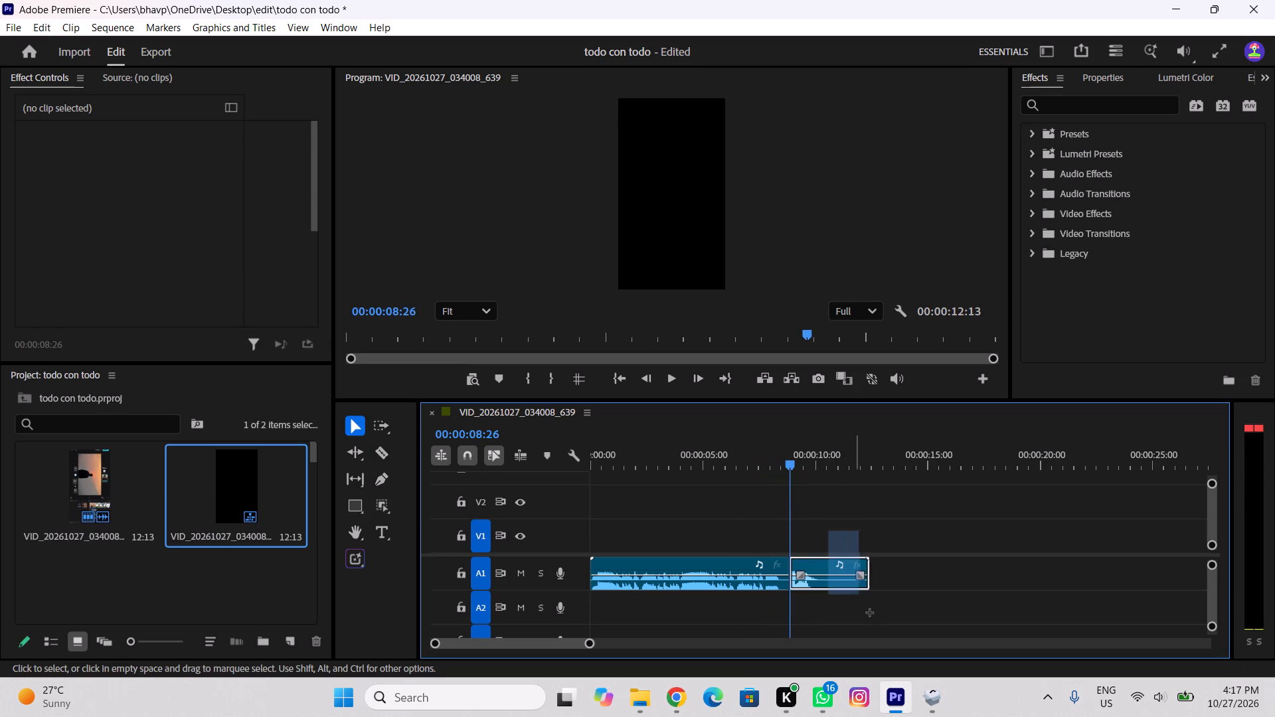
drag(870, 613, 870, 614)
key(Delete)
Listen to the shortened A1 audio from 00:00:00:00 to its end several times.
drag(807, 469, 564, 505)
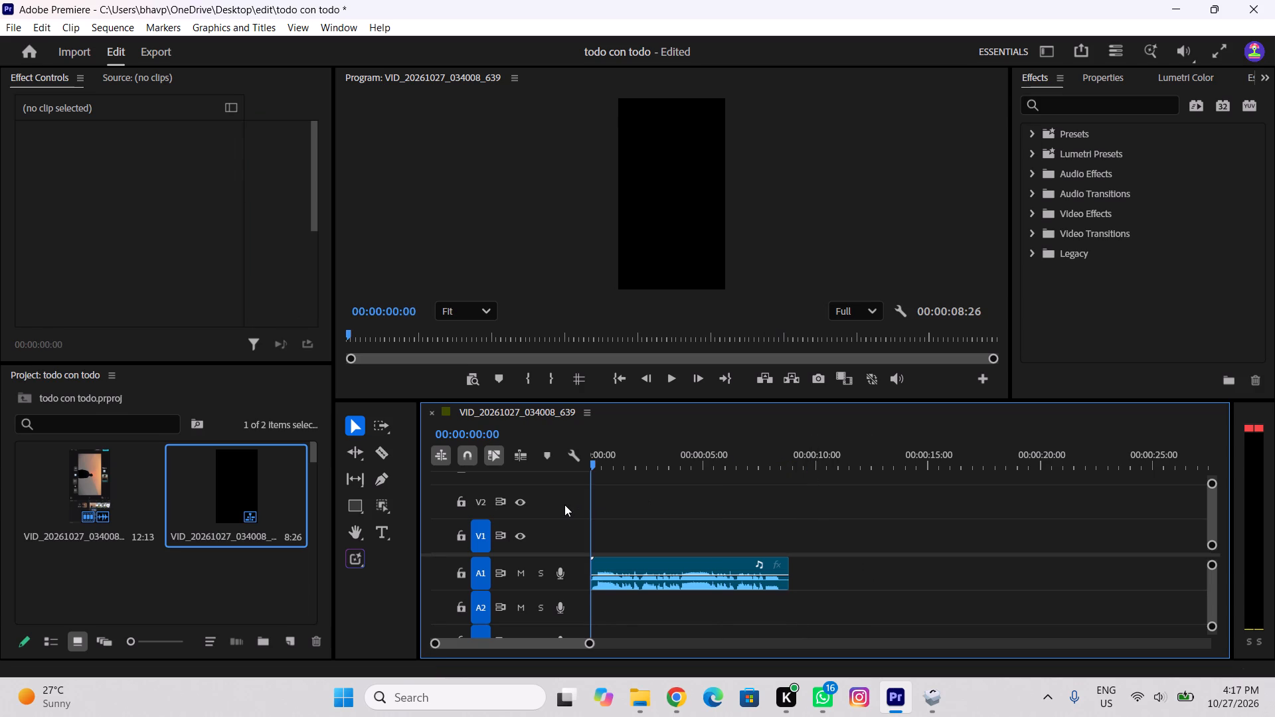
key(space)
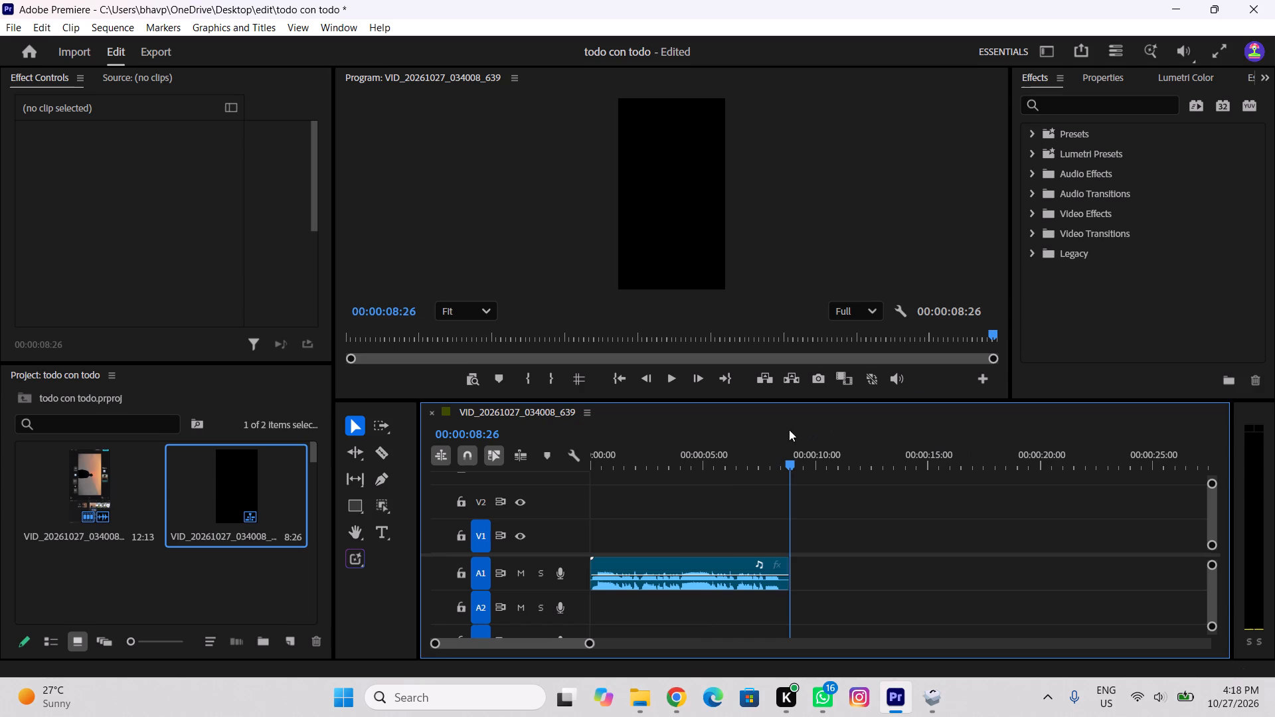
drag(782, 436, 480, 489)
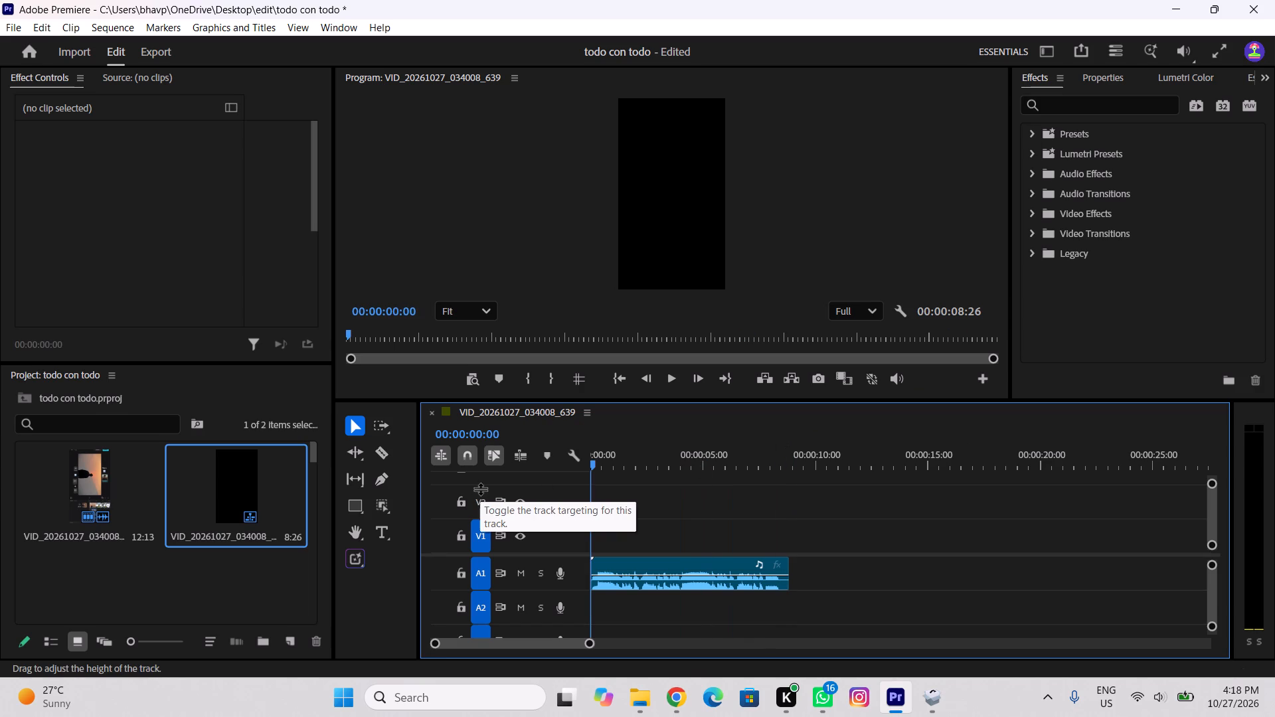
key(space)
key(space)
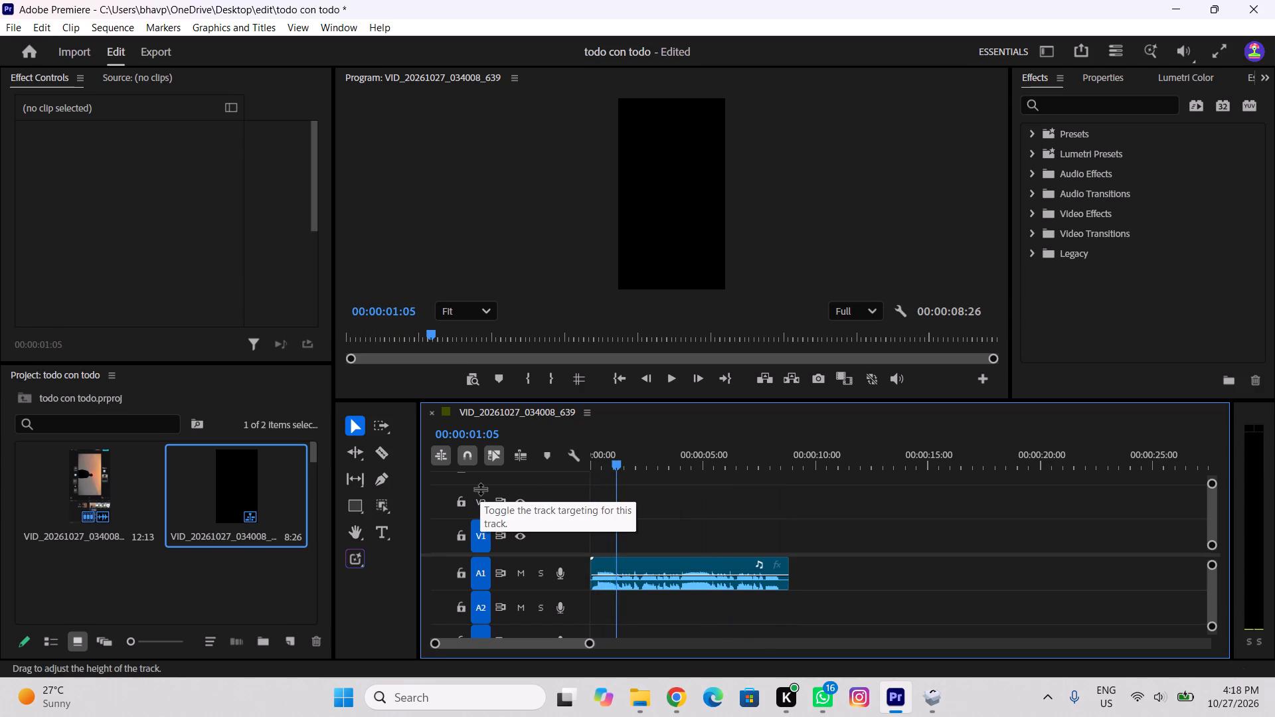
key(space)
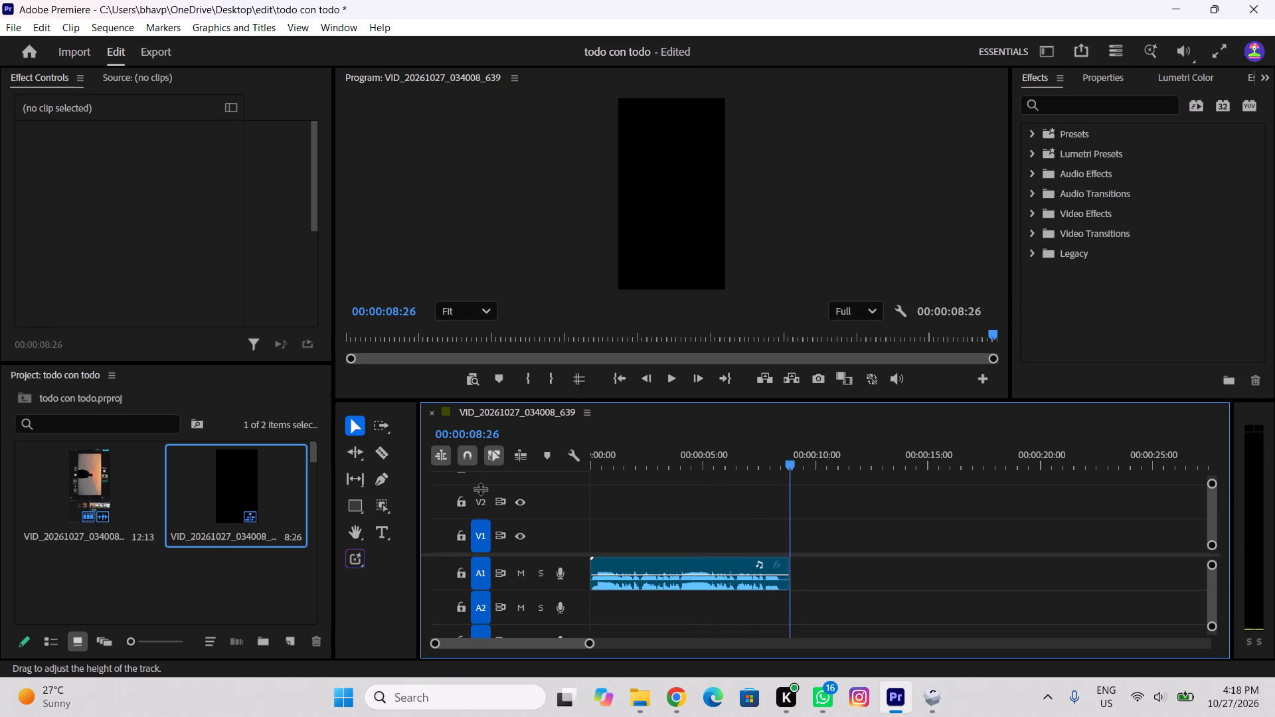
key(space)
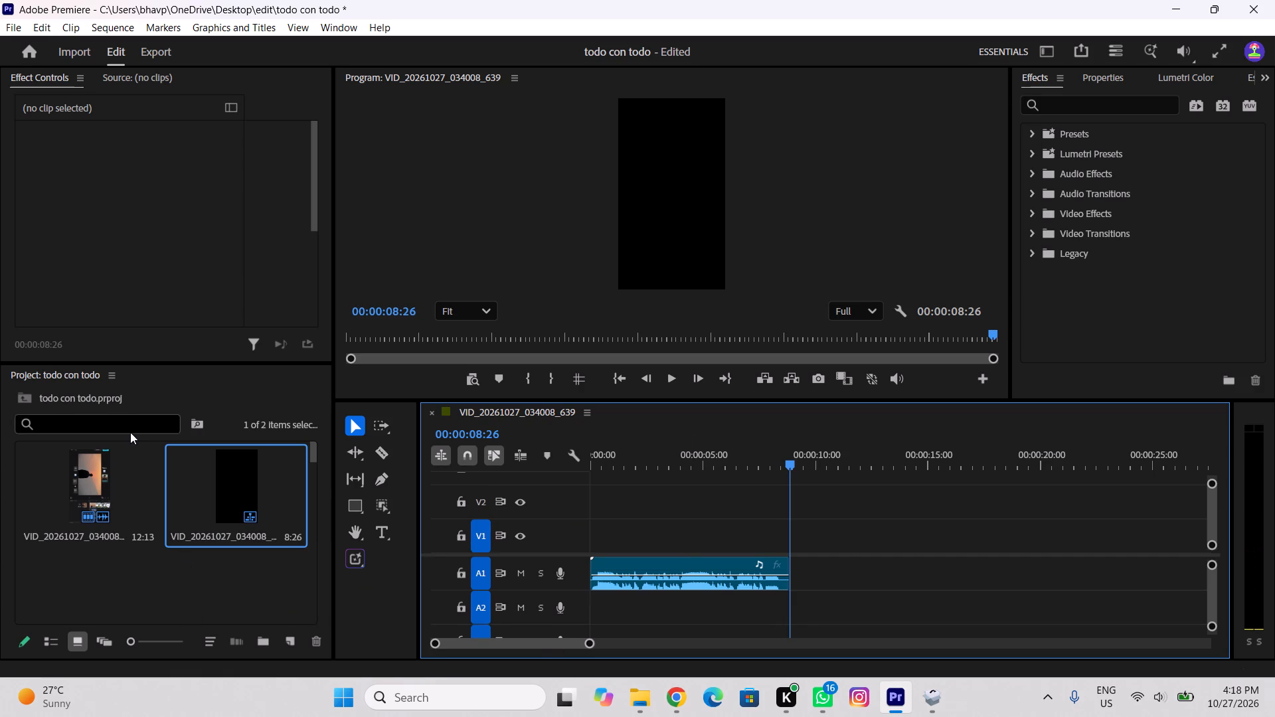
Open VID_20261027_034008_639.mp4 in the Source monitor and play its opening, restarting once and pausing at 00:00:00:24.
triple_click(121, 453)
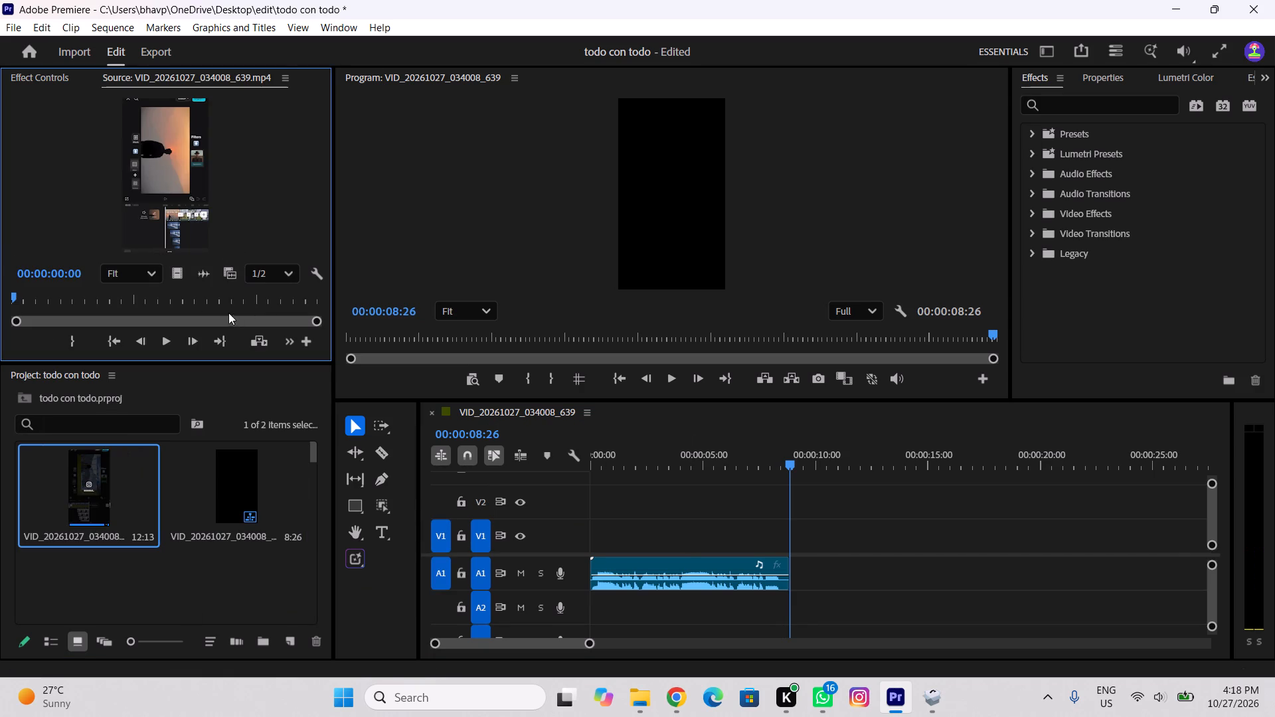
drag(196, 296, 0, 335)
key(space)
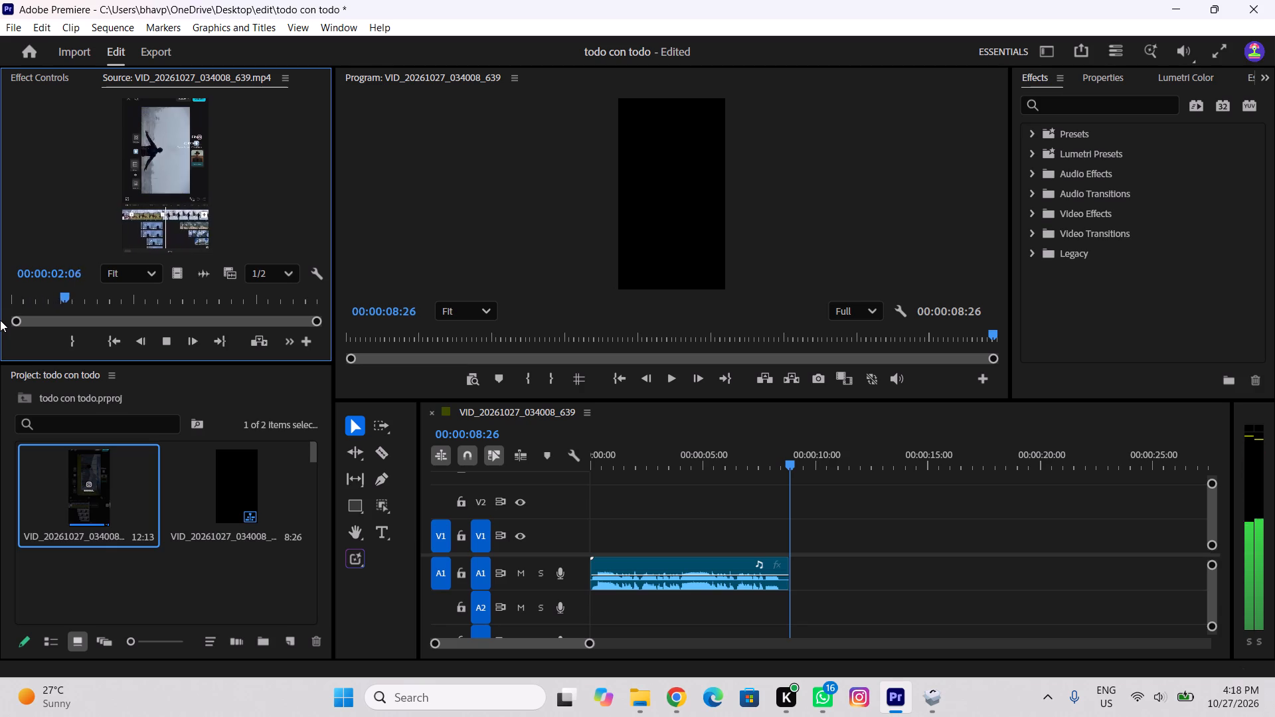
key(space)
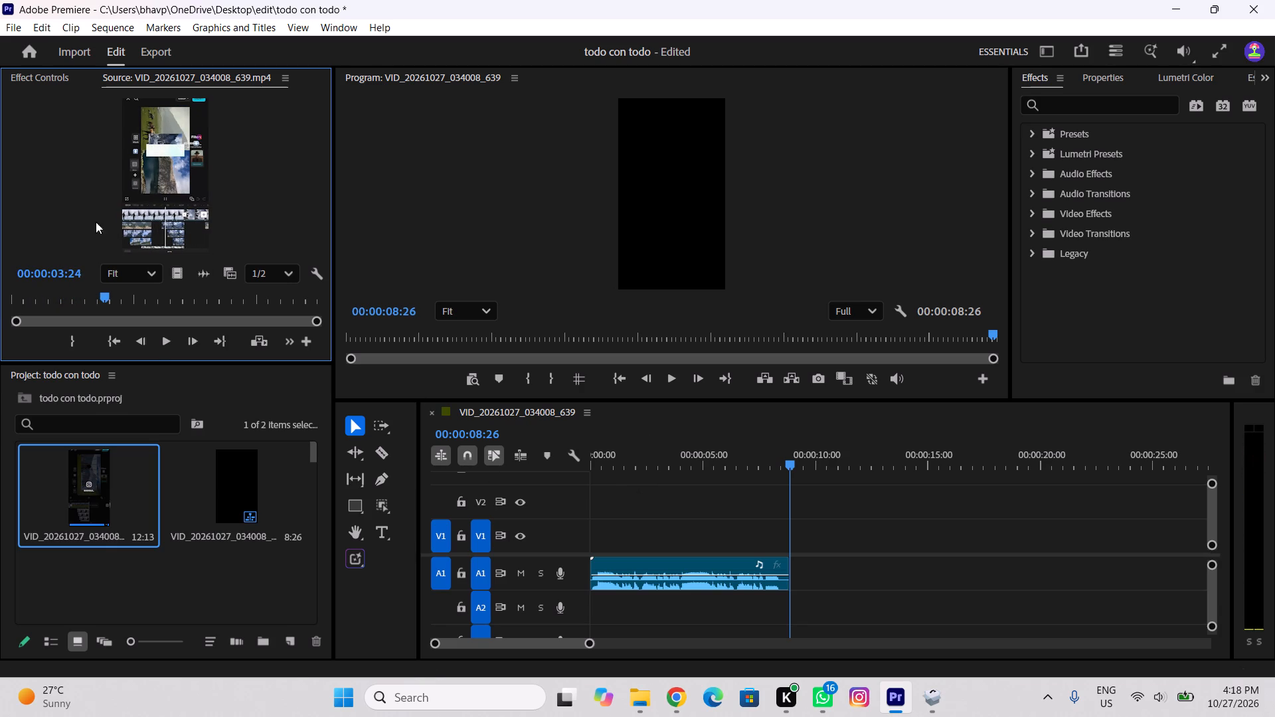
drag(92, 292, 0, 306)
key(space)
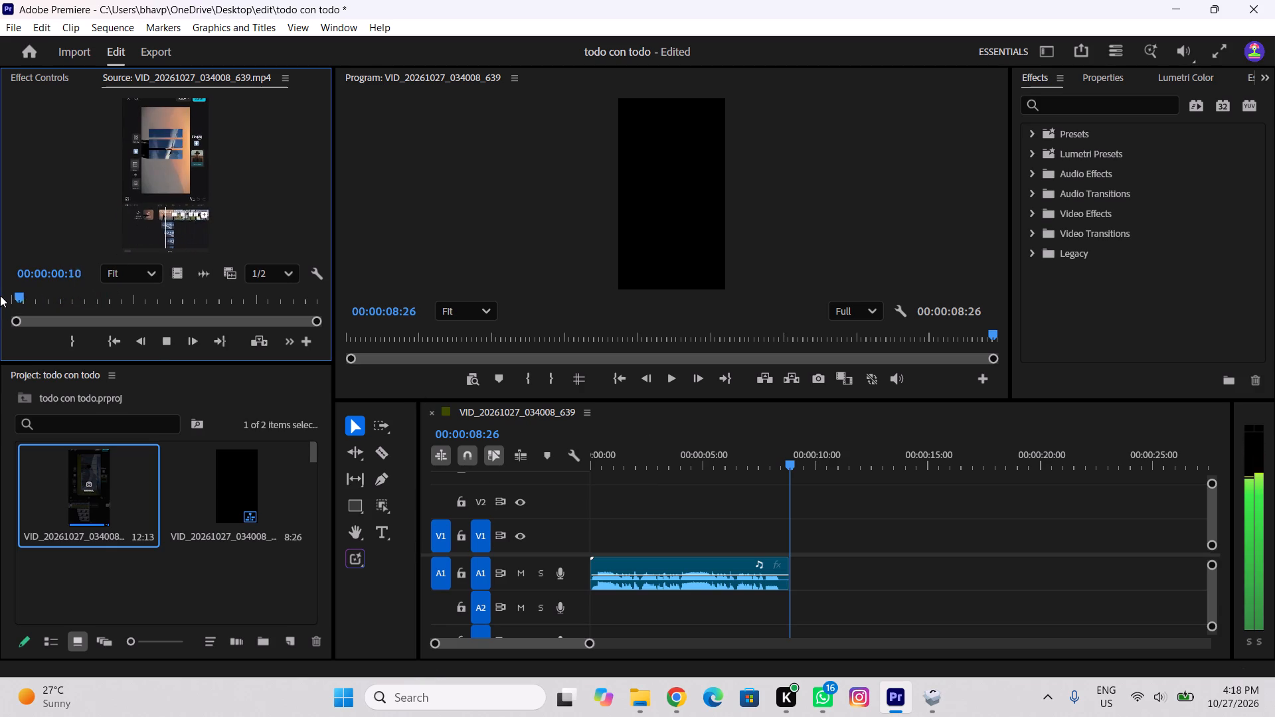
key(space)
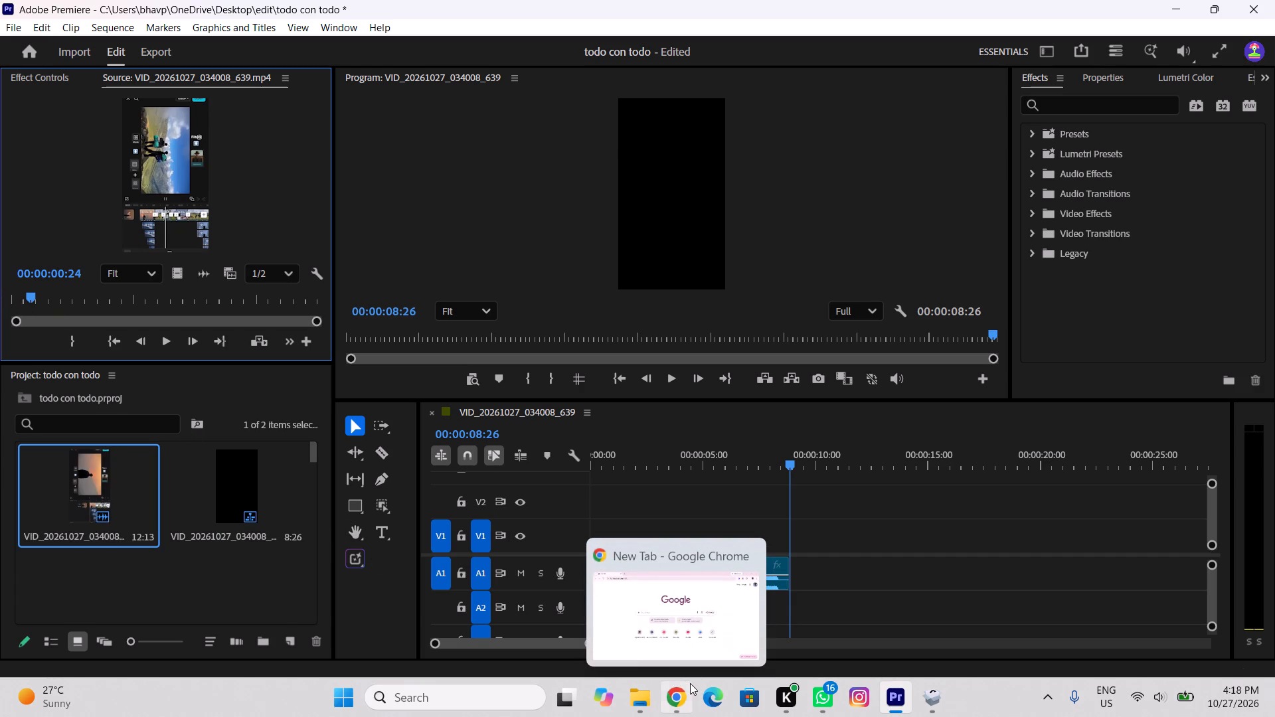
Return the sequence playhead to 00:00:00:00 and enlarge the timeline scale to show about the first seven seconds.
drag(637, 453, 531, 475)
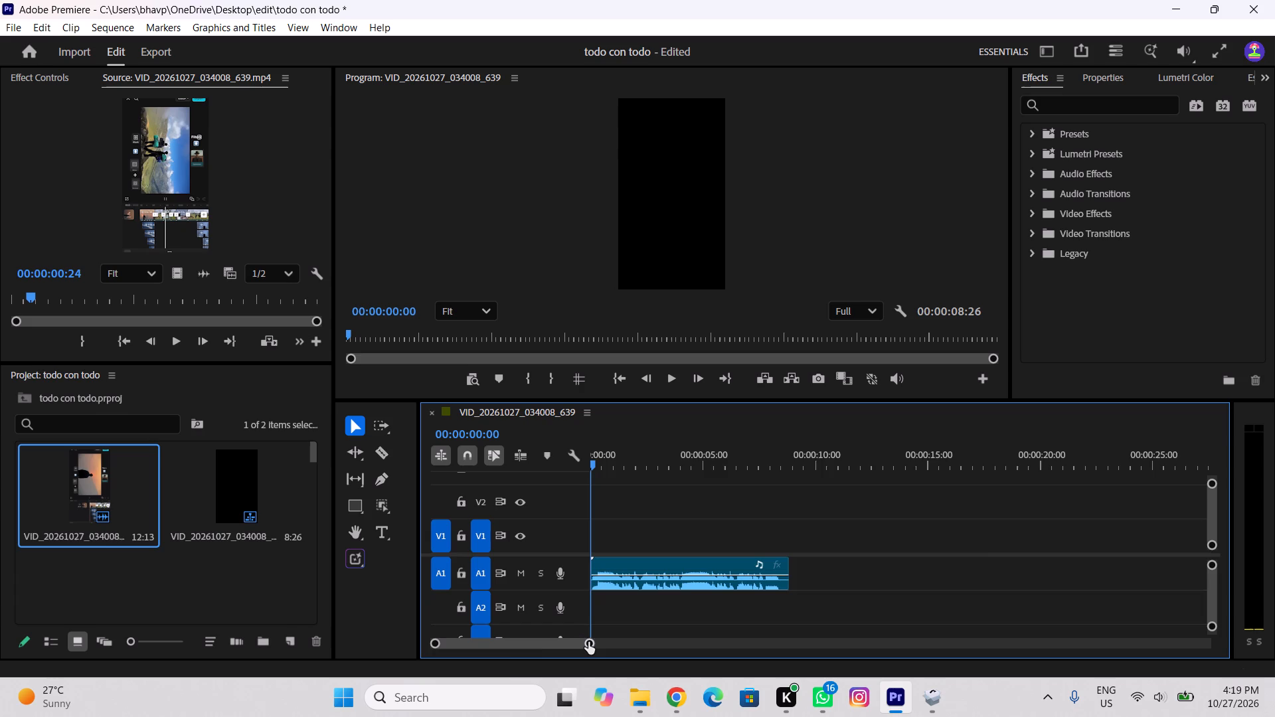
drag(588, 642, 507, 657)
Switch to the Autodesk installer to check the Maya 2027 installation progress, and return to Premiere.
click(940, 696)
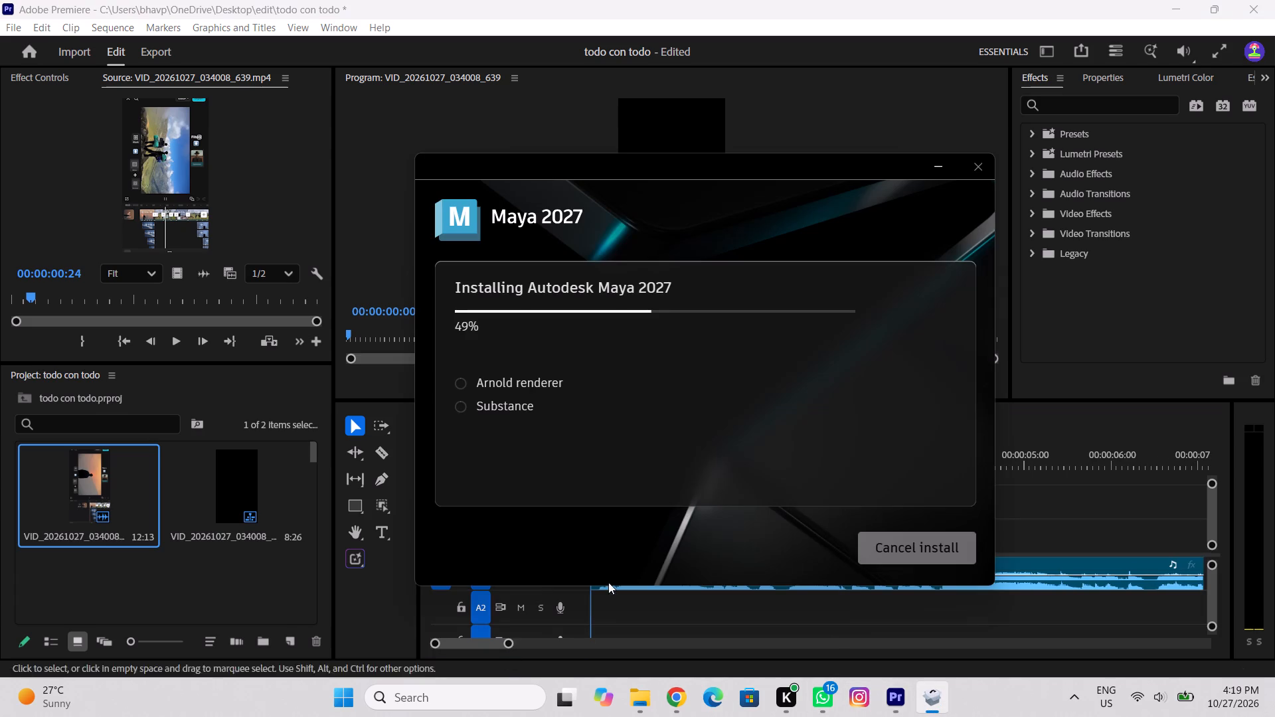
click(253, 589)
Play the sequence audio from its start and pause at 00:00:00:23.
key(space)
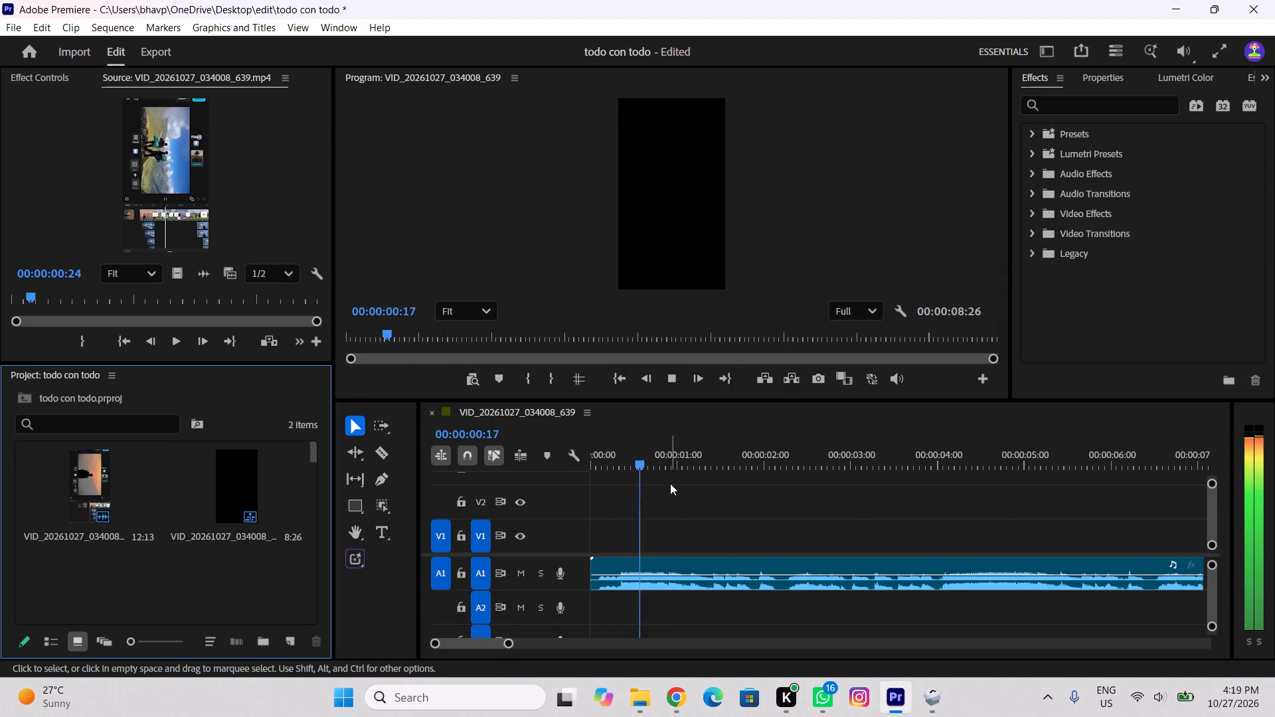
key(space)
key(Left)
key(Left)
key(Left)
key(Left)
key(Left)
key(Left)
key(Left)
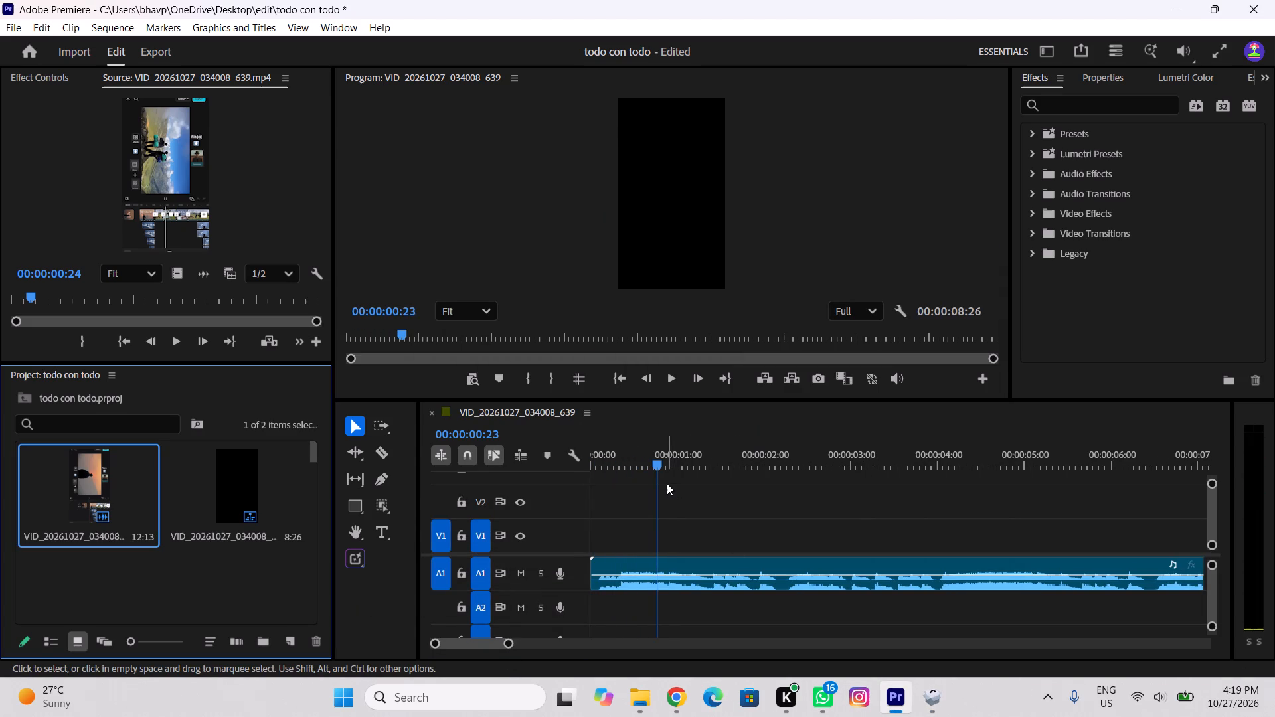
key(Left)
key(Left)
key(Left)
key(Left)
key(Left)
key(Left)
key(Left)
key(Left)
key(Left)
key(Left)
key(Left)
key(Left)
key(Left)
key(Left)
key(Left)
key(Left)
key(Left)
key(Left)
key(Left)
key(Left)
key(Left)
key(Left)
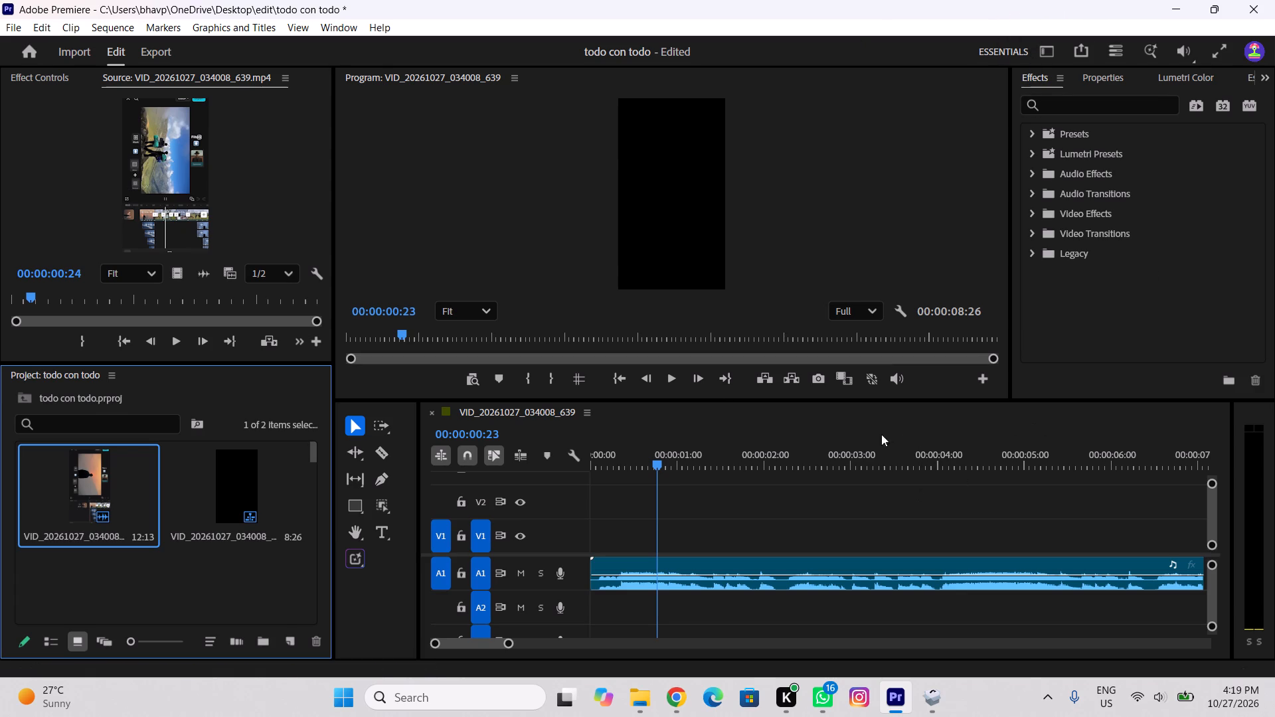
Replay the A1 clip's opening from 00:00:00:12 and from the start, pausing at 00:00:00:26.
drag(656, 463, 624, 482)
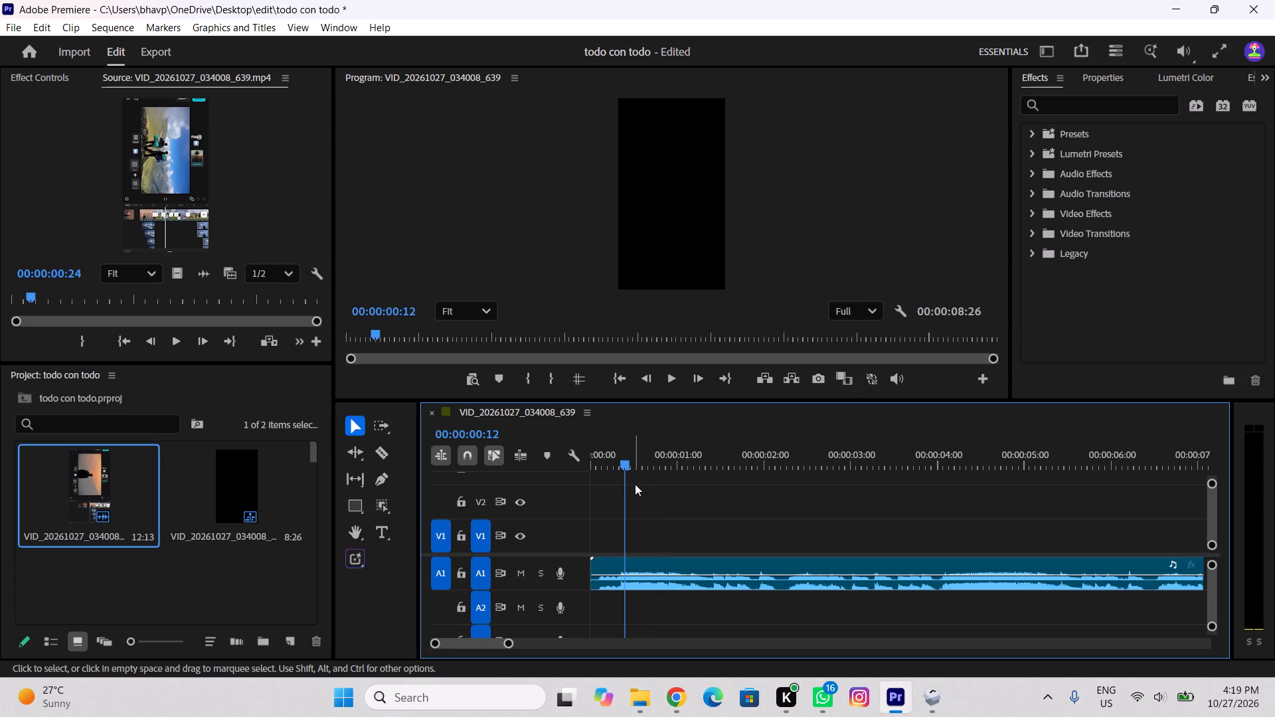
click(658, 559)
key(space)
key(space)
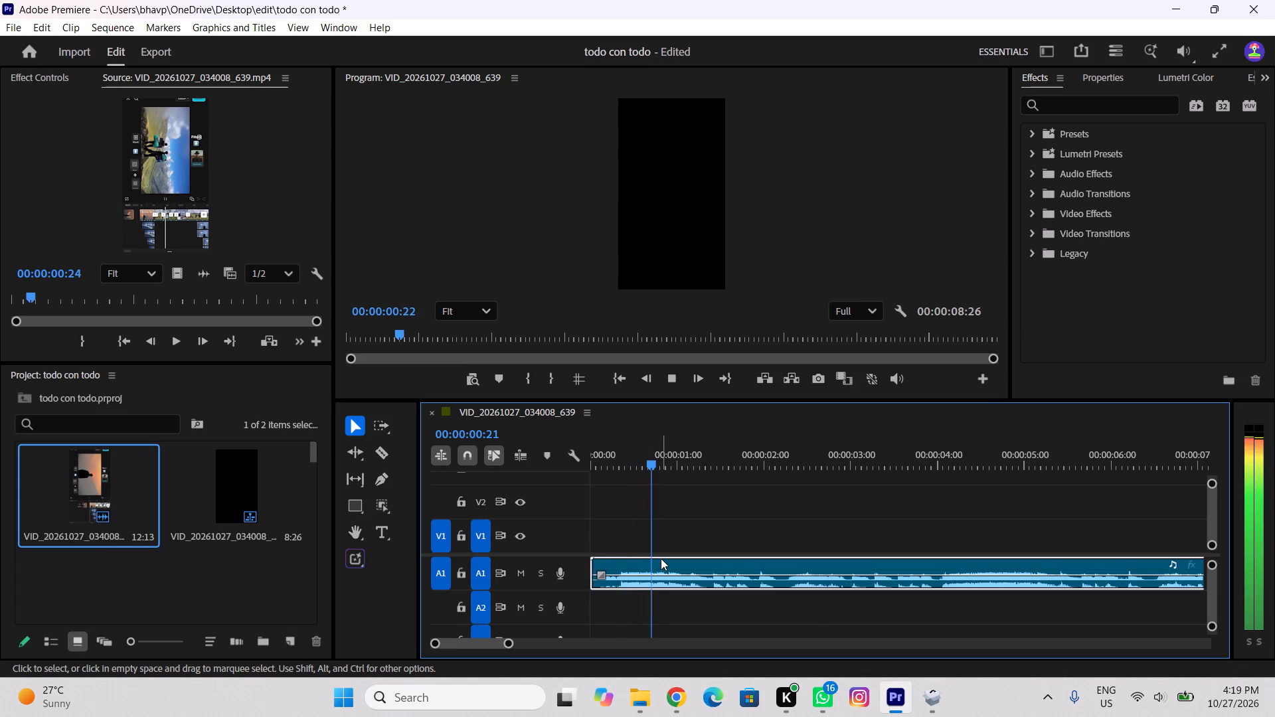
drag(652, 464, 590, 485)
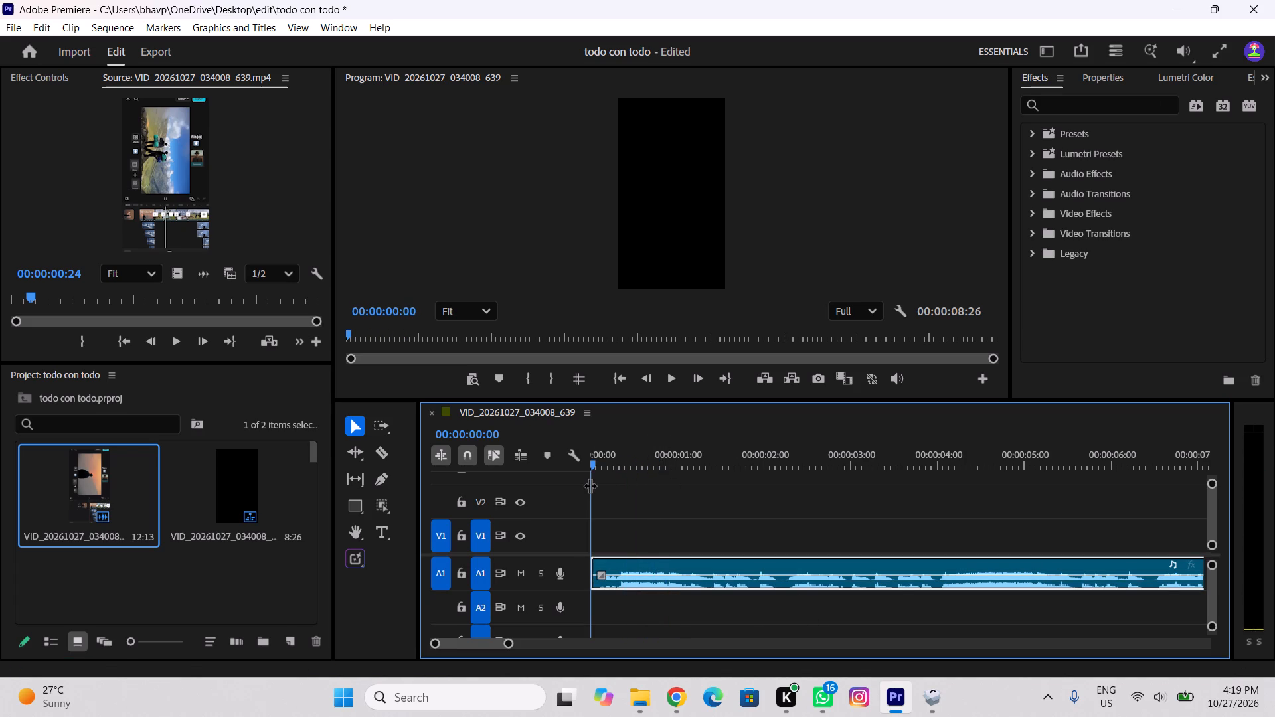
key(space)
key(space)
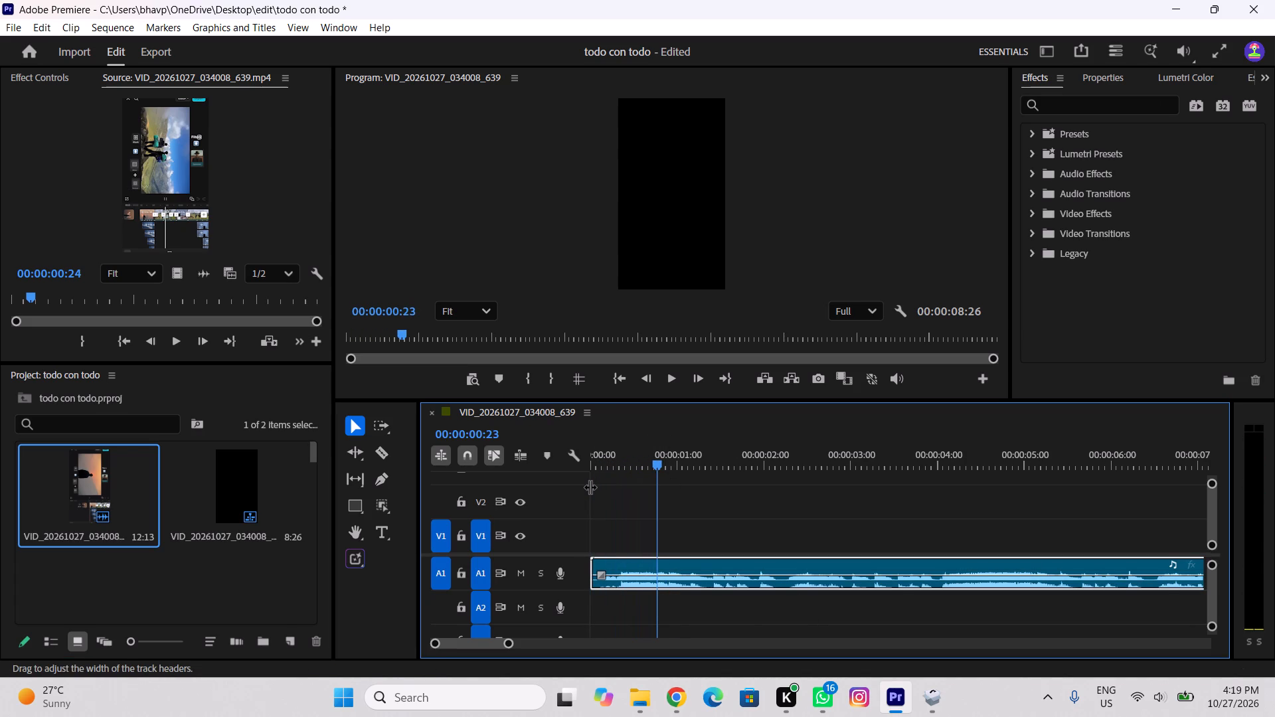
drag(661, 450, 483, 502)
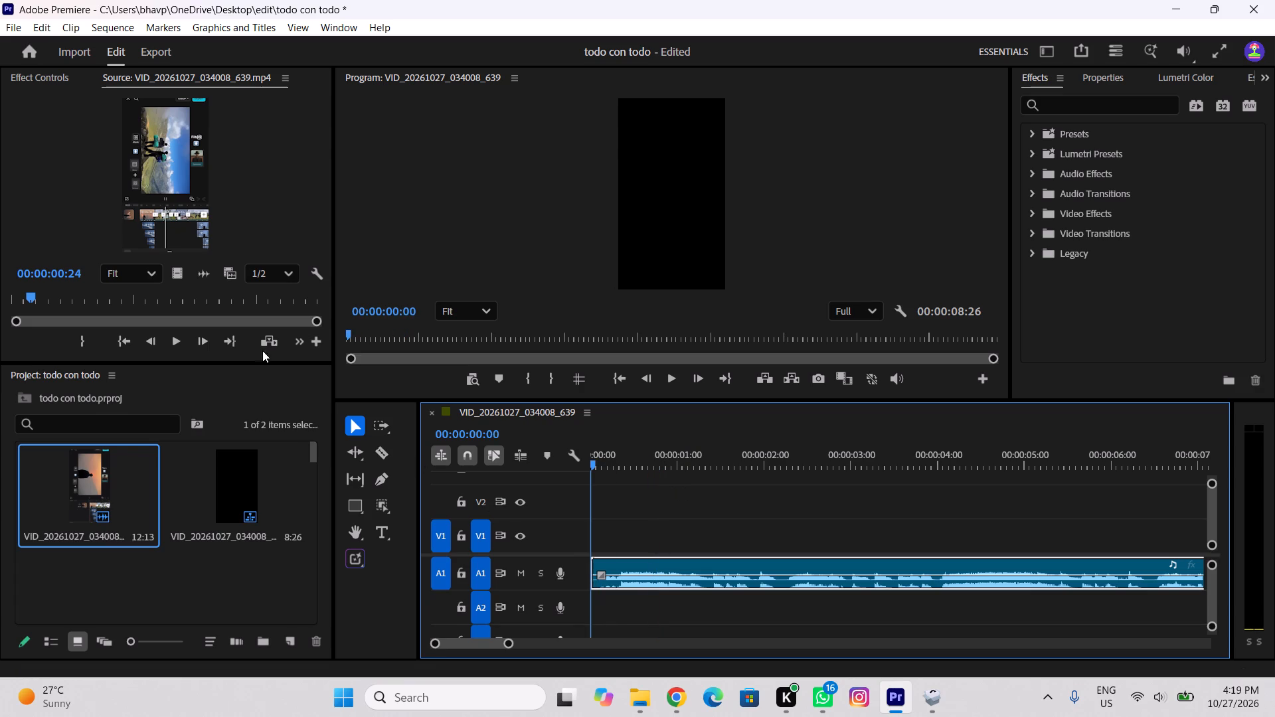
key(space)
key(space)
Play the source video in the Source monitor, restart it from the beginning and pause at 00:00:00:28.
click(167, 147)
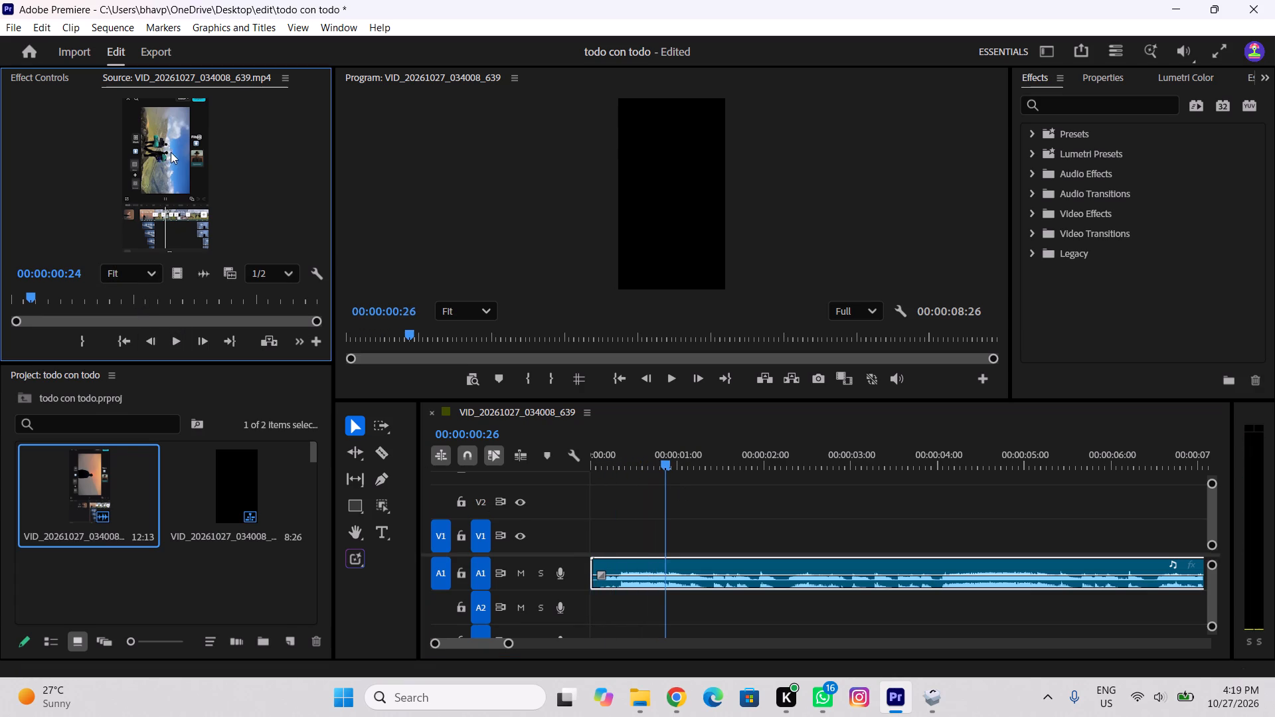
key(space)
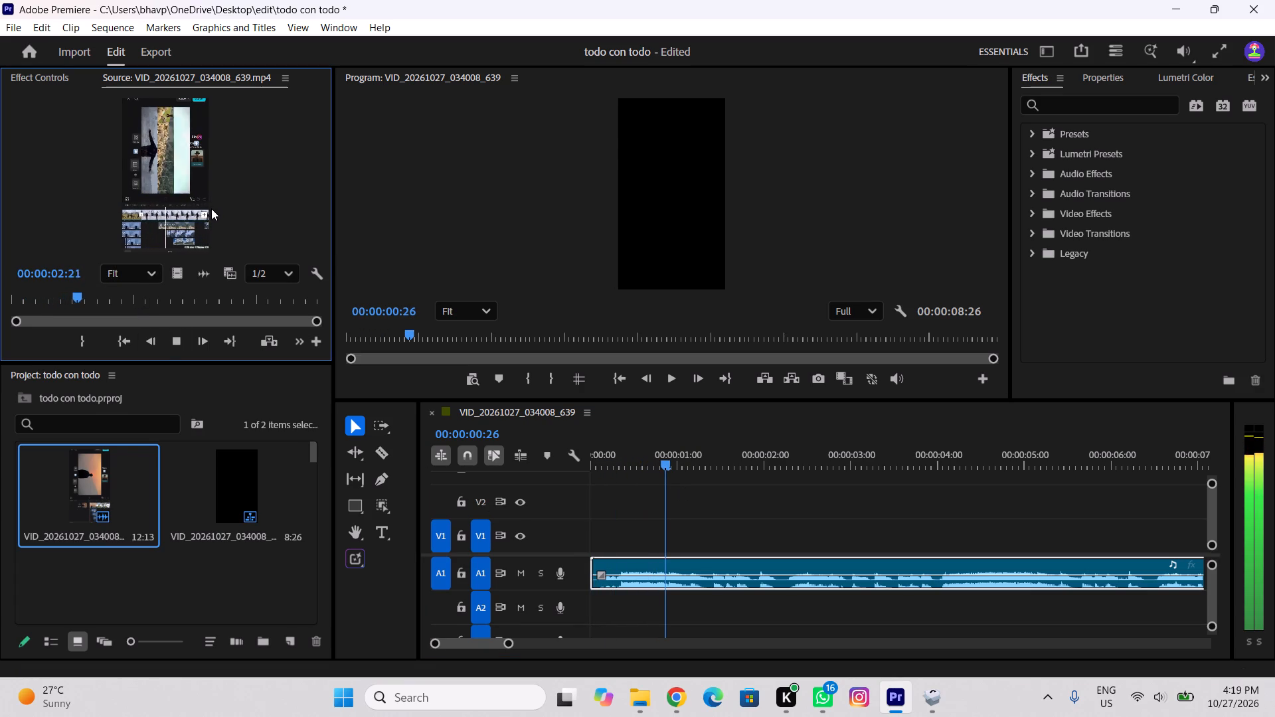
key(space)
drag(131, 293, 0, 334)
key(space)
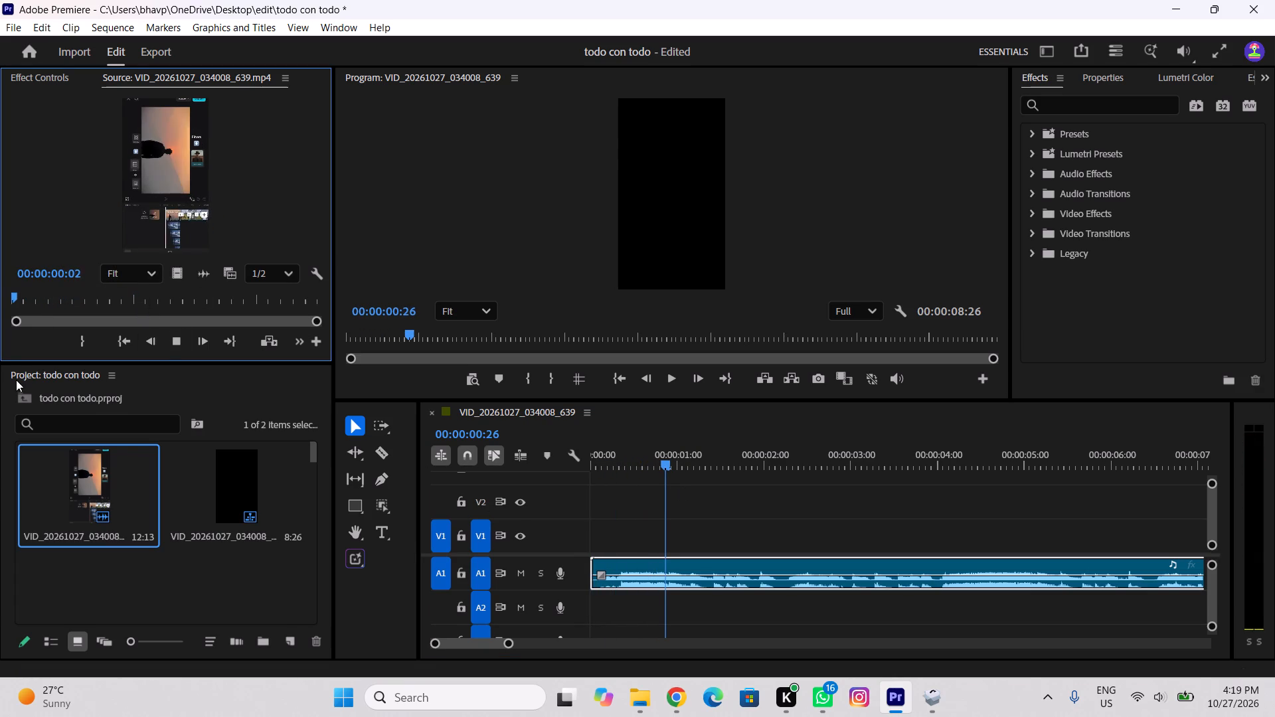
key(space)
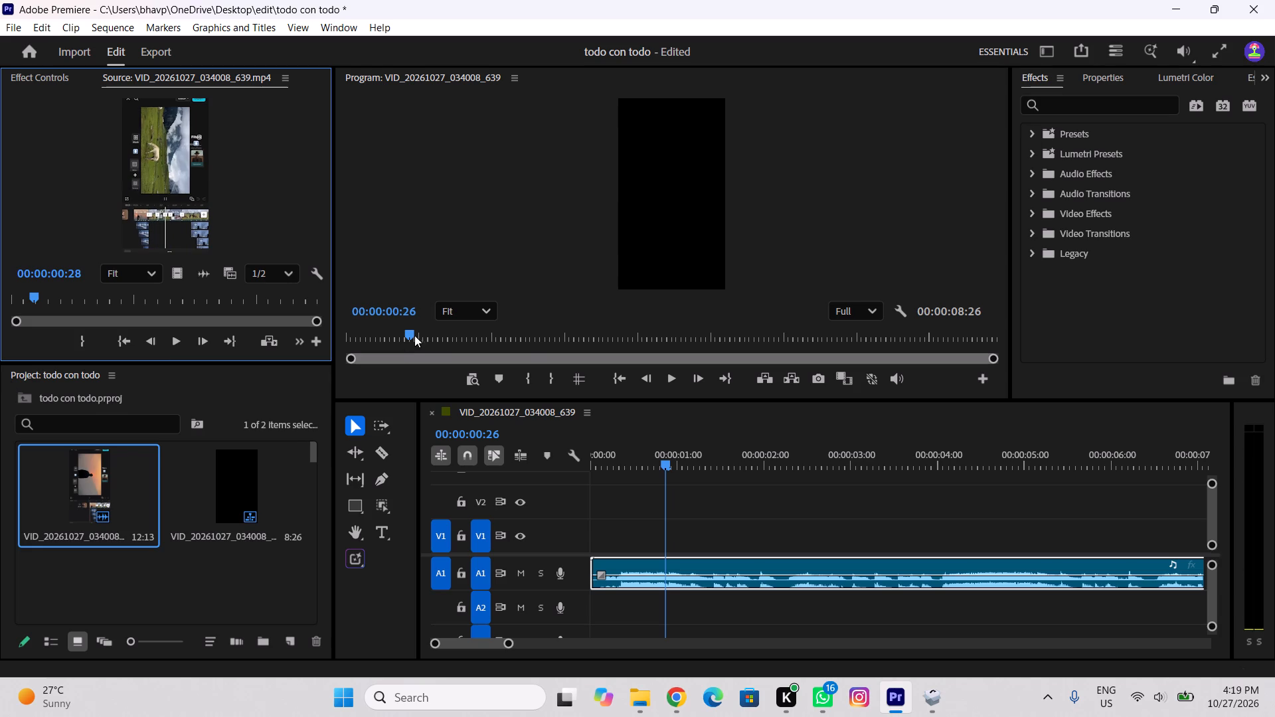
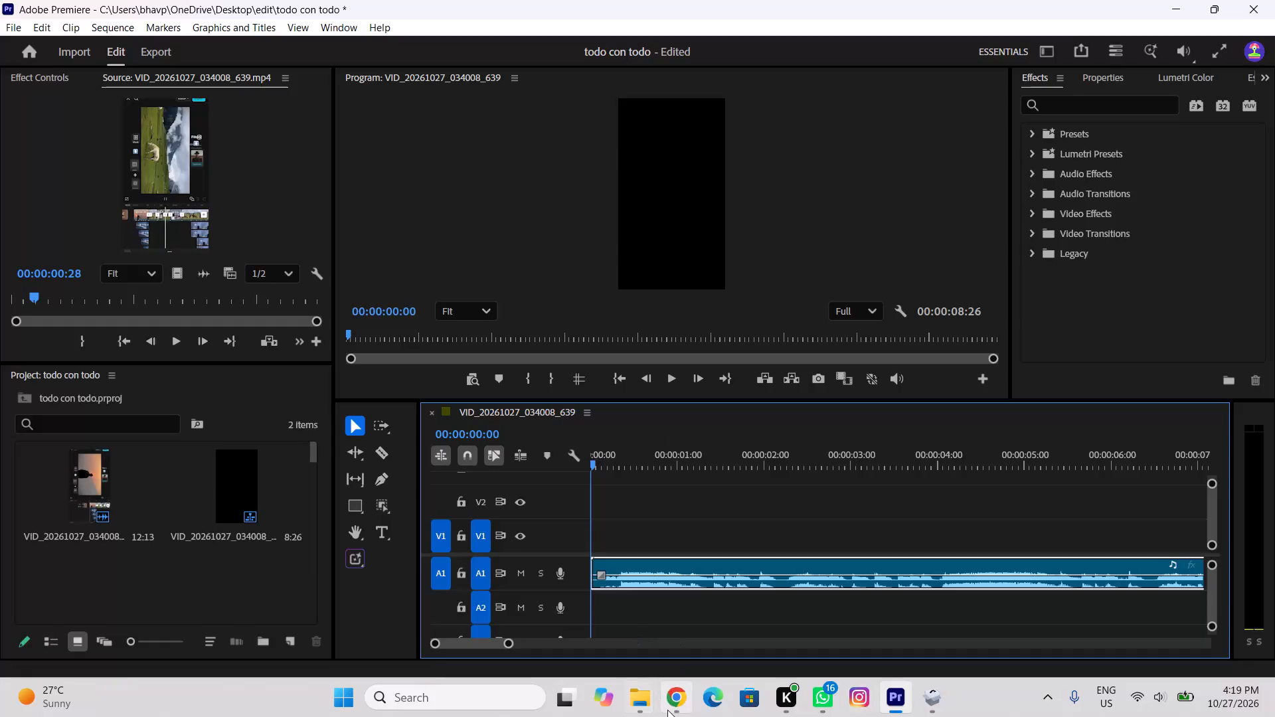
Switch to Chrome, search Google for "4k videos" and open the Pexels "Free 4k Videos" result.
click(669, 710)
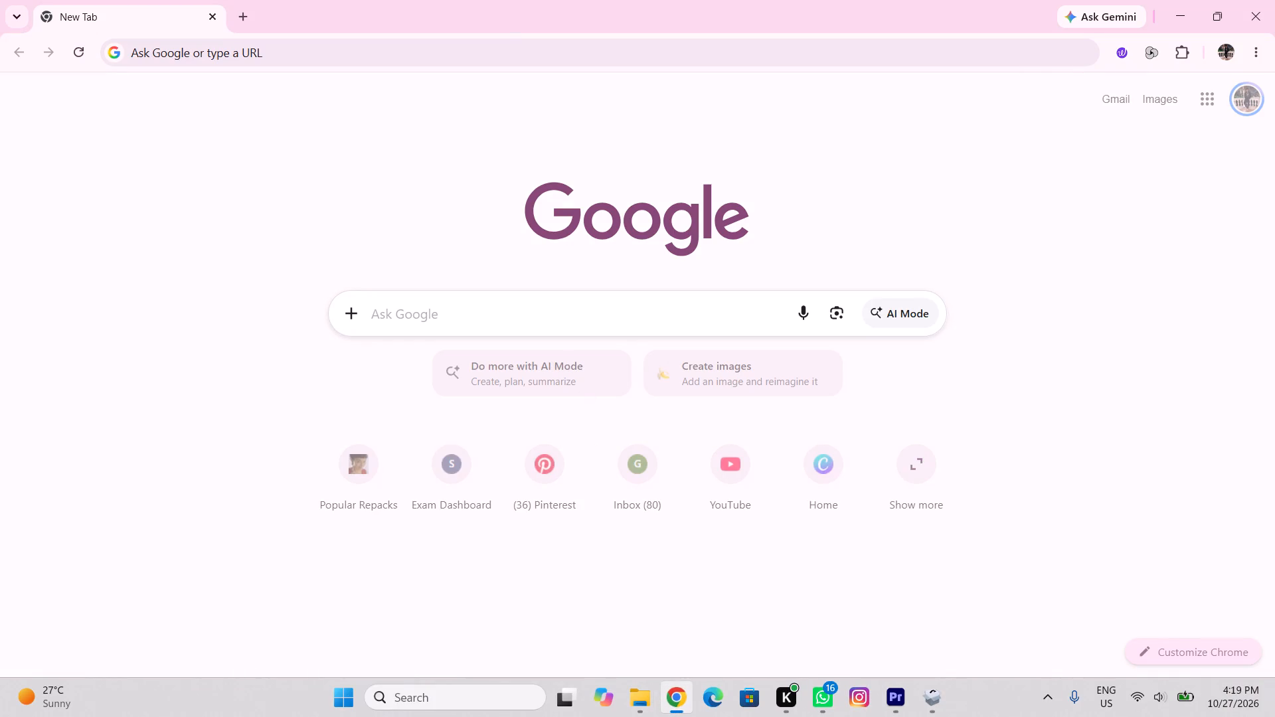
click(565, 322)
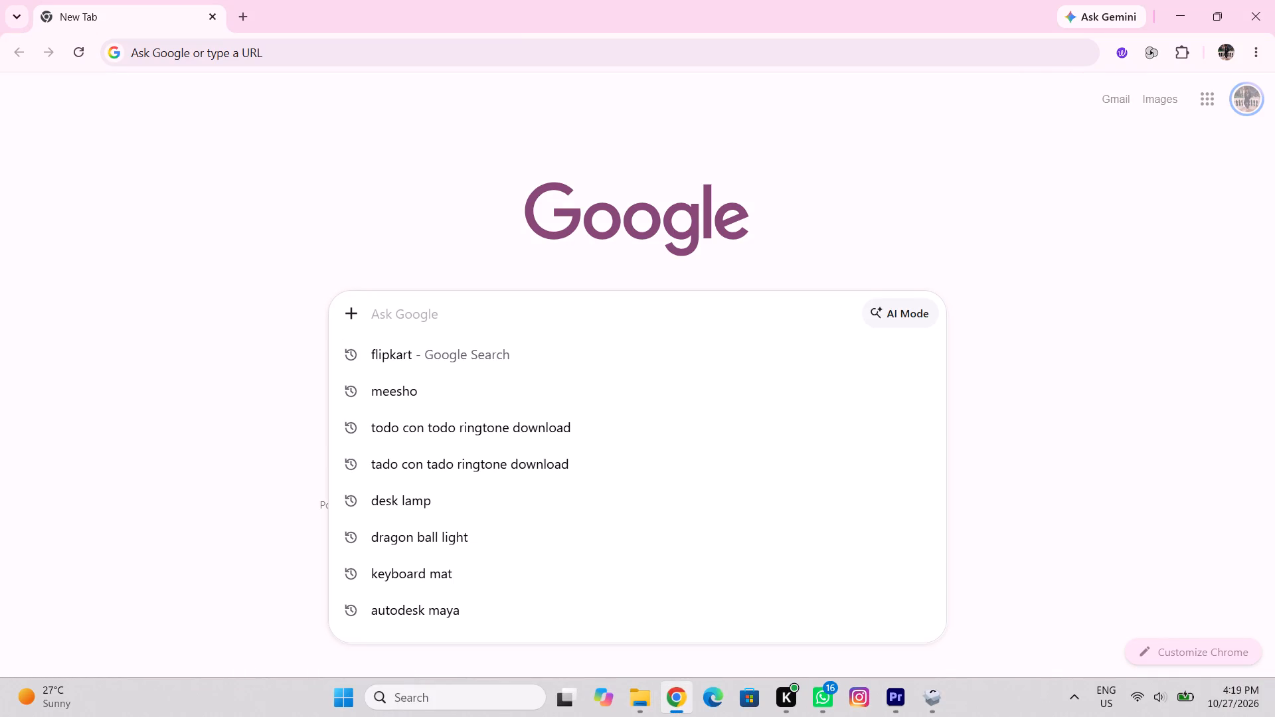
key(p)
key(BackSpace)
key(BackSpace)
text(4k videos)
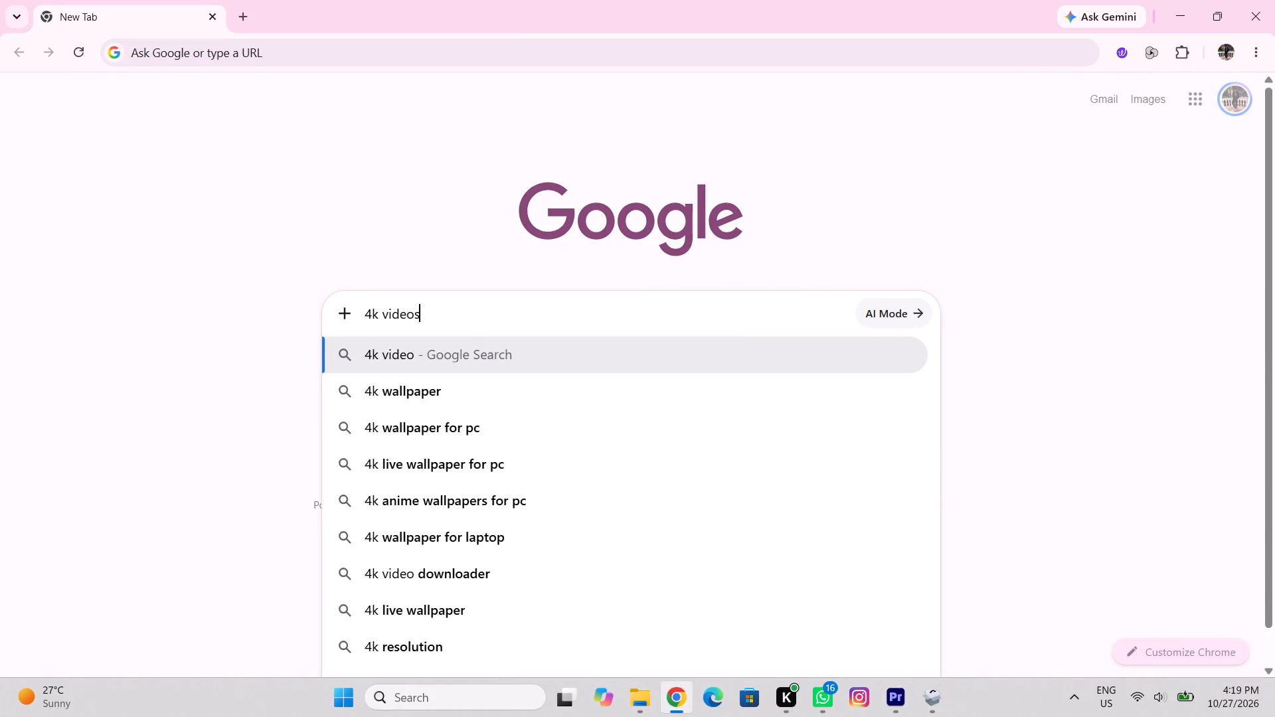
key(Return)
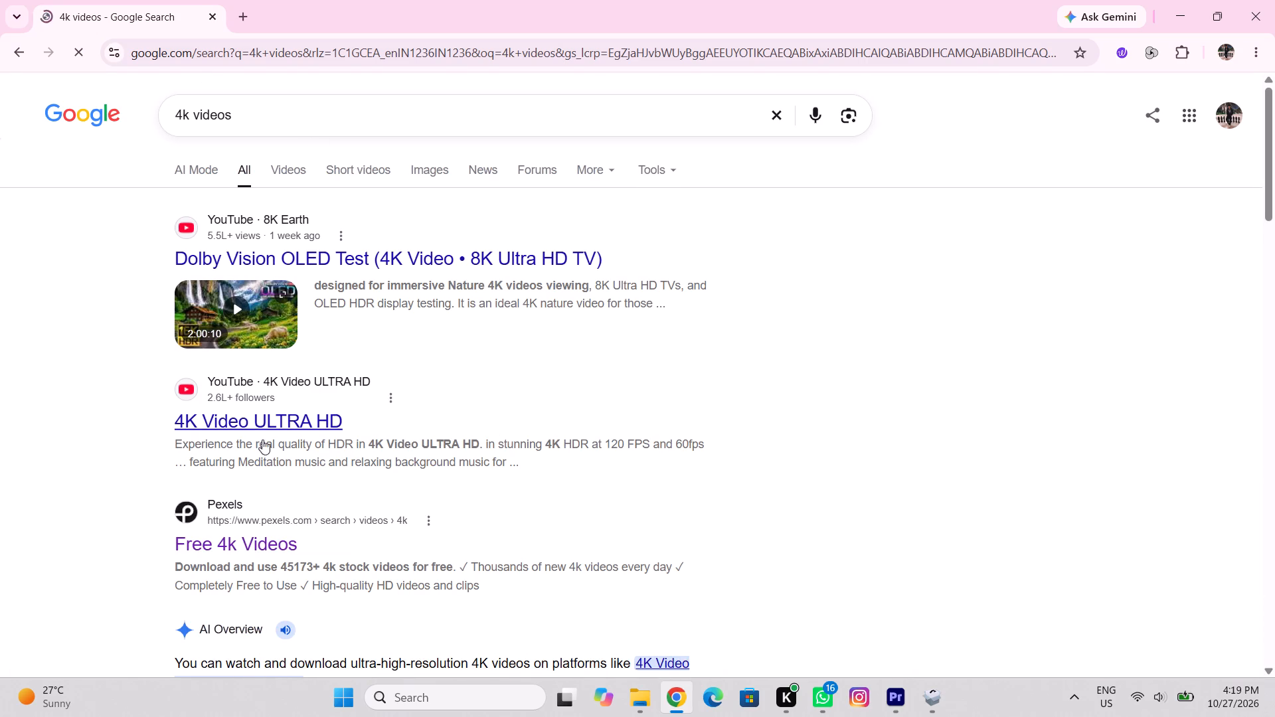
click(239, 552)
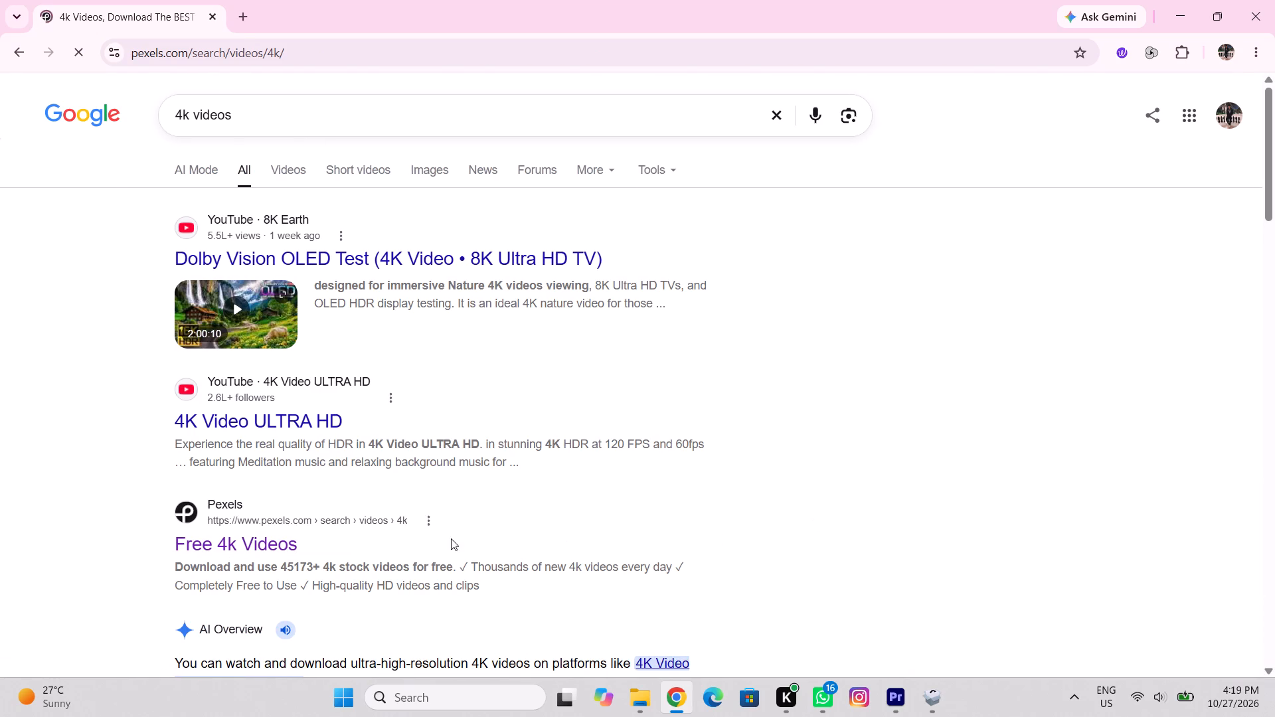
Browse the Pexels 4k video results for nature and landscape footage suitable for the edit.
scroll(363, 520, down, 3)
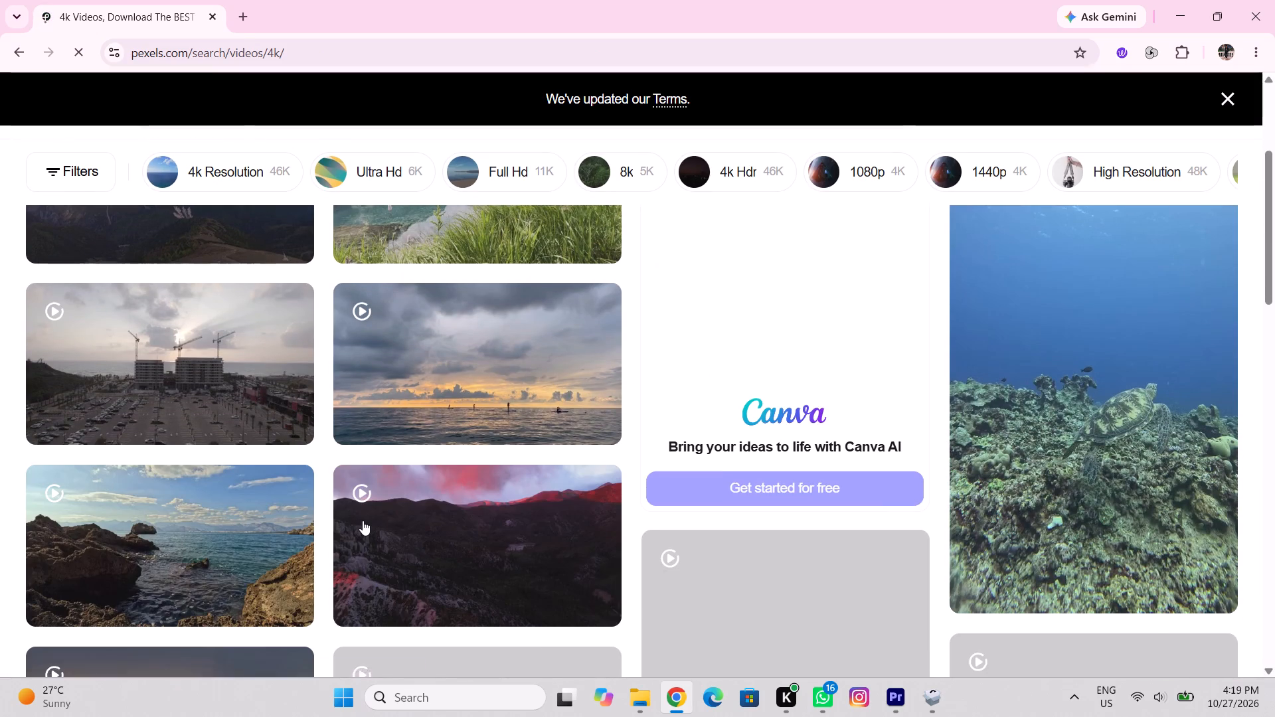
scroll(363, 520, down, 4)
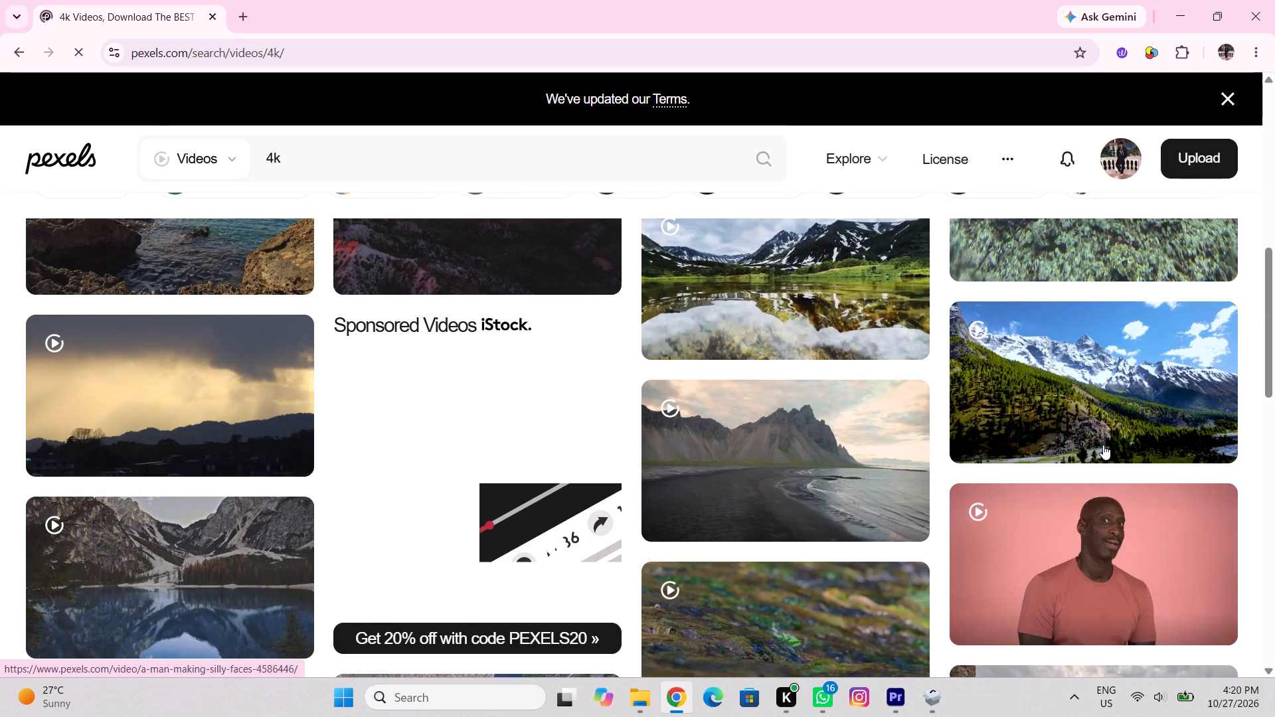
scroll(911, 414, down, 3)
scroll(142, 490, down, 4)
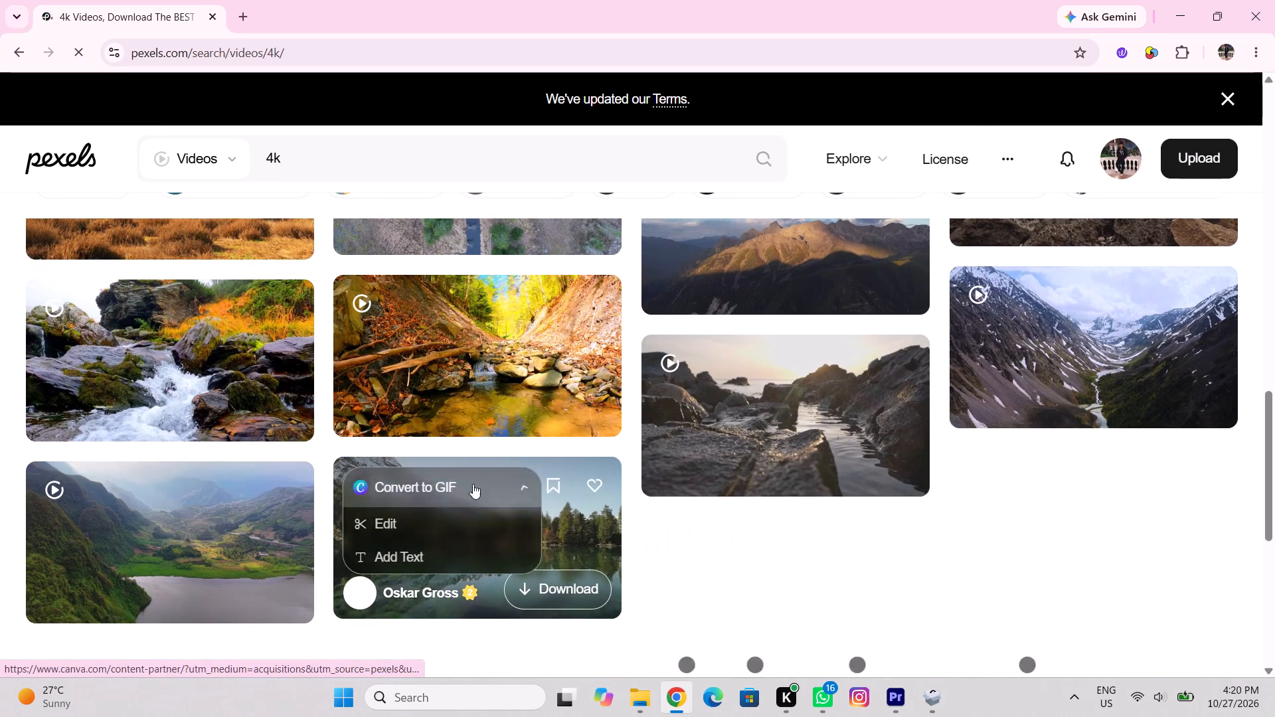
scroll(593, 415, down, 5)
scroll(379, 443, down, 5)
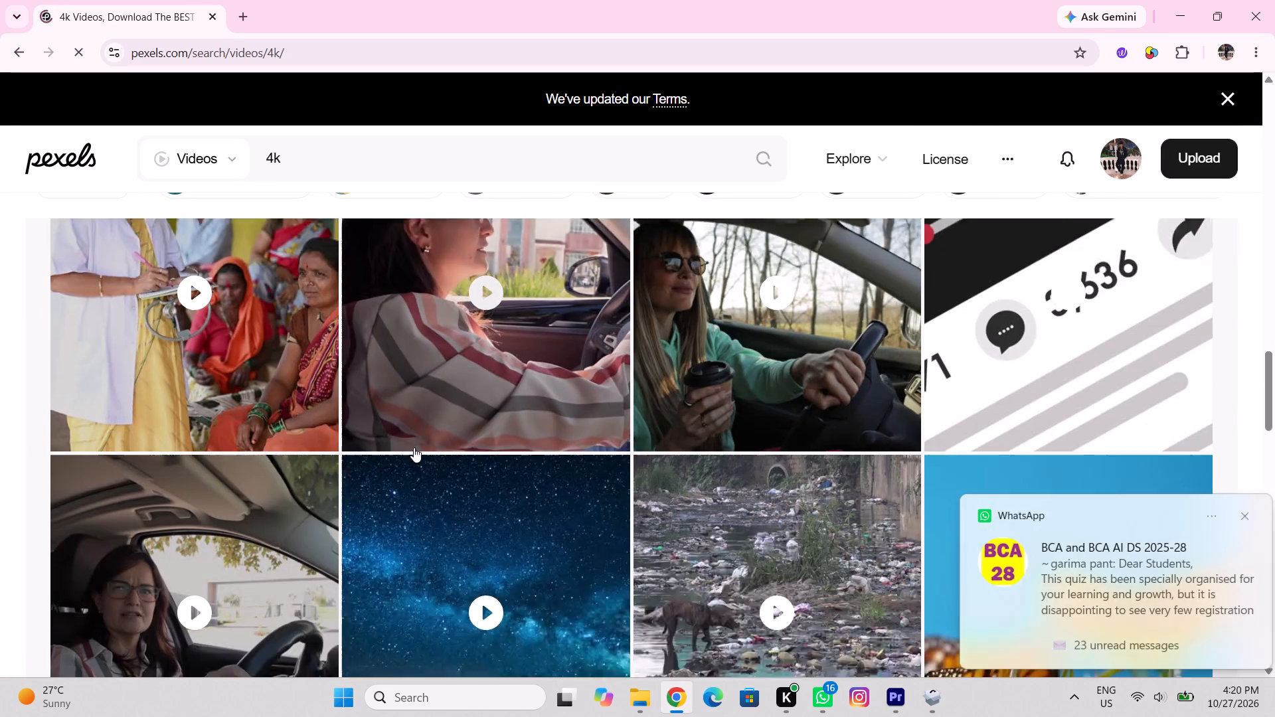
scroll(448, 481, down, 5)
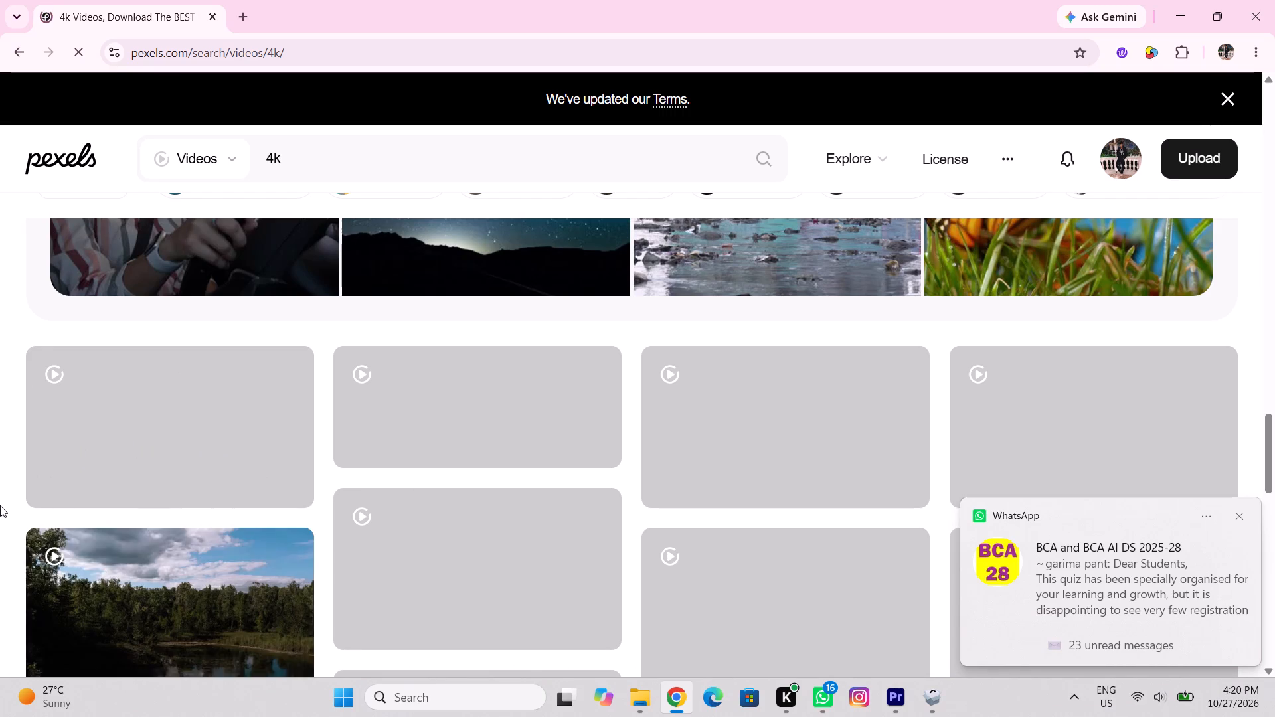
scroll(780, 548, down, 5)
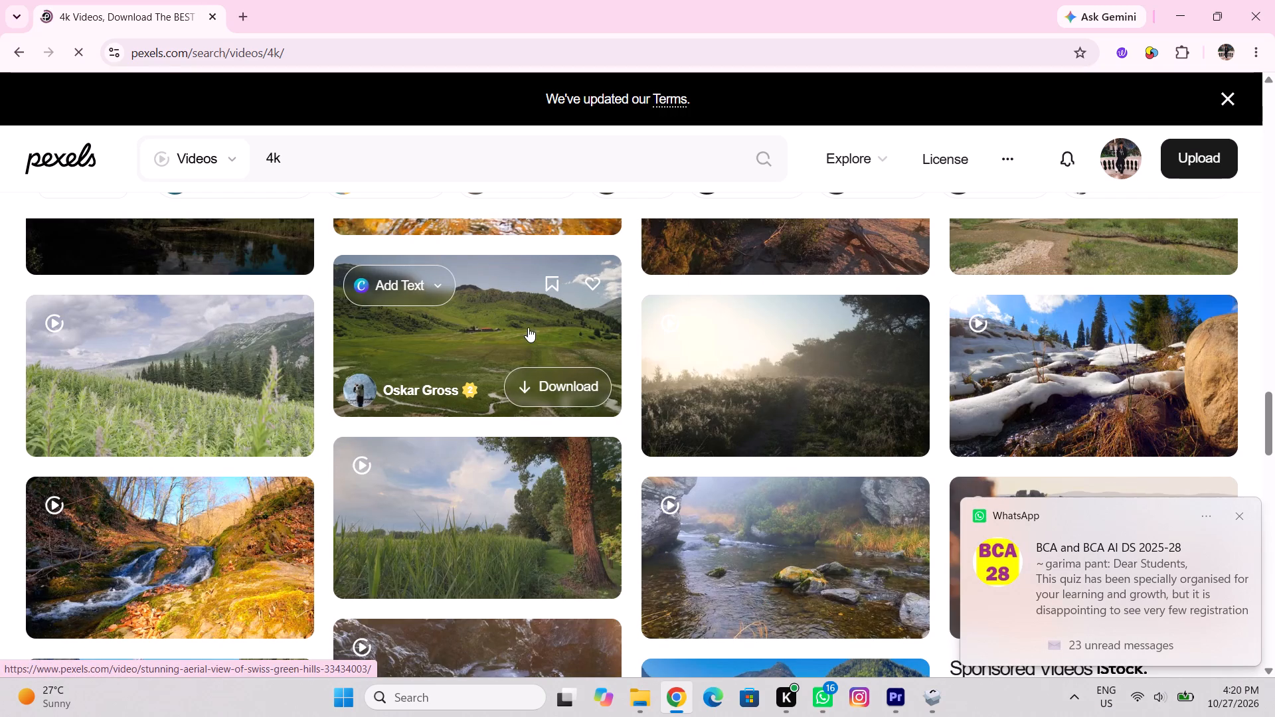
scroll(673, 460, down, 5)
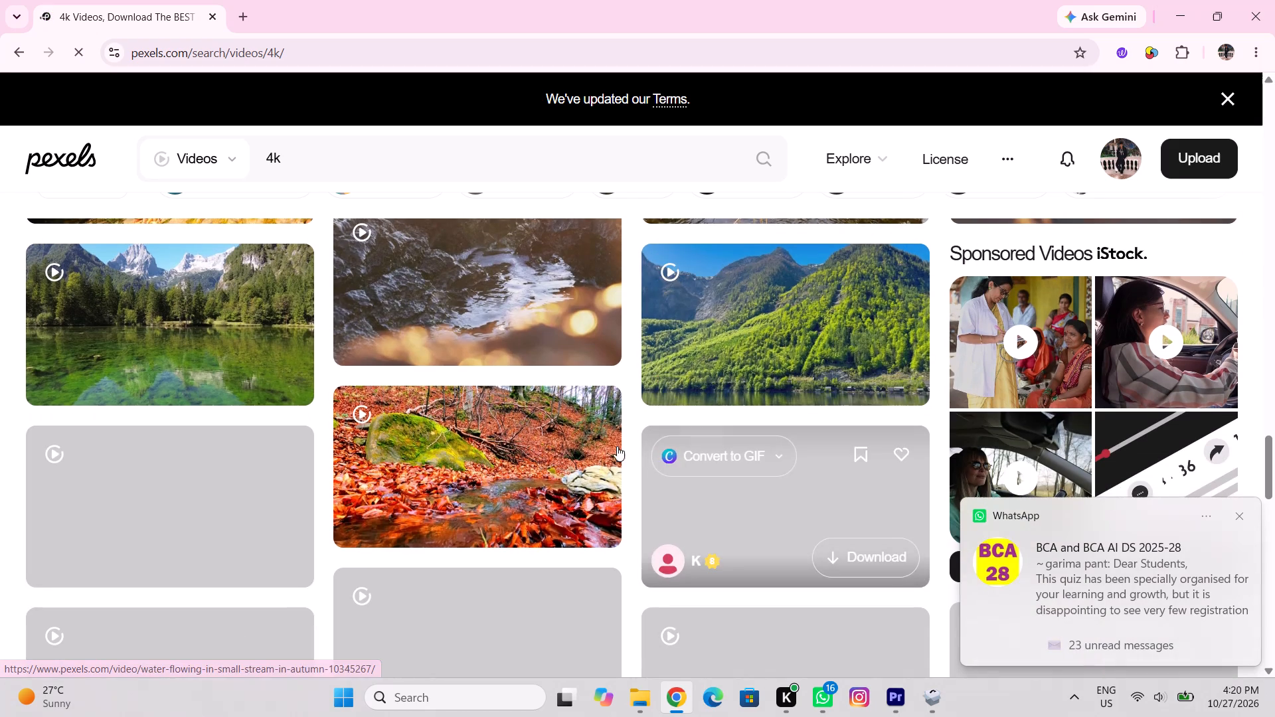
scroll(800, 414, down, 5)
scroll(802, 416, up, 4)
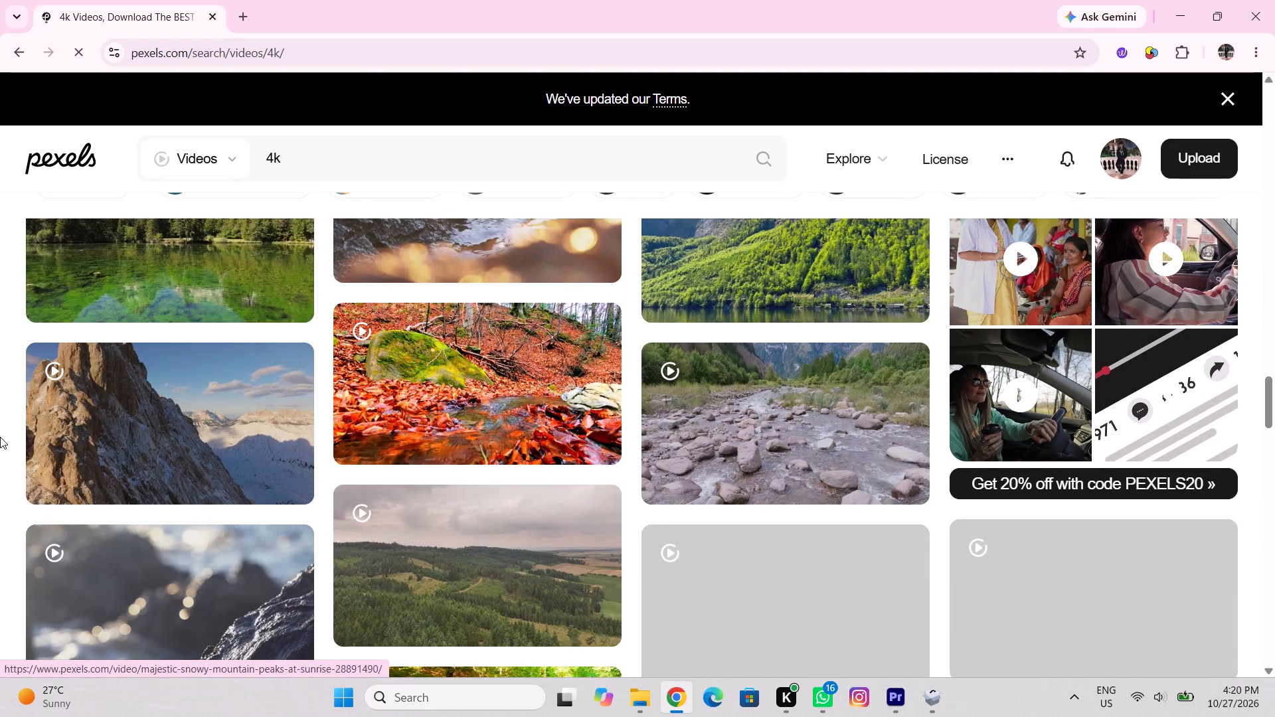
click(13, 432)
scroll(23, 435, down, 5)
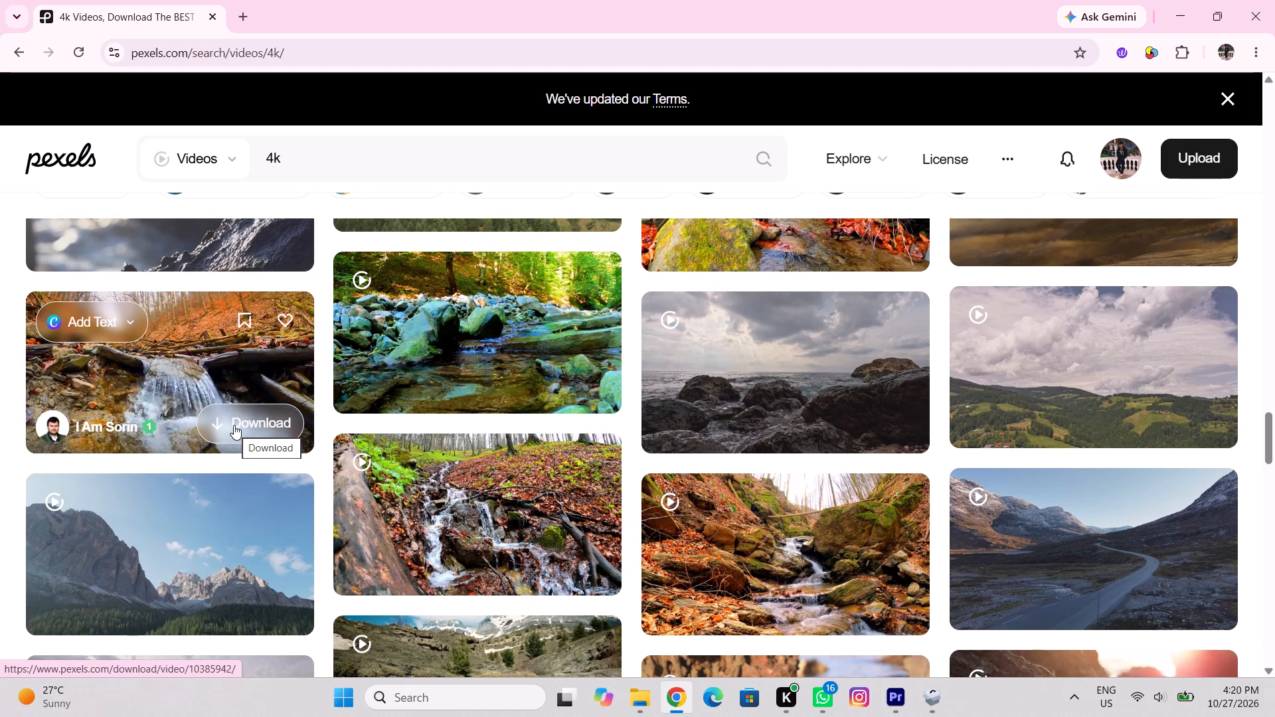
scroll(594, 372, down, 5)
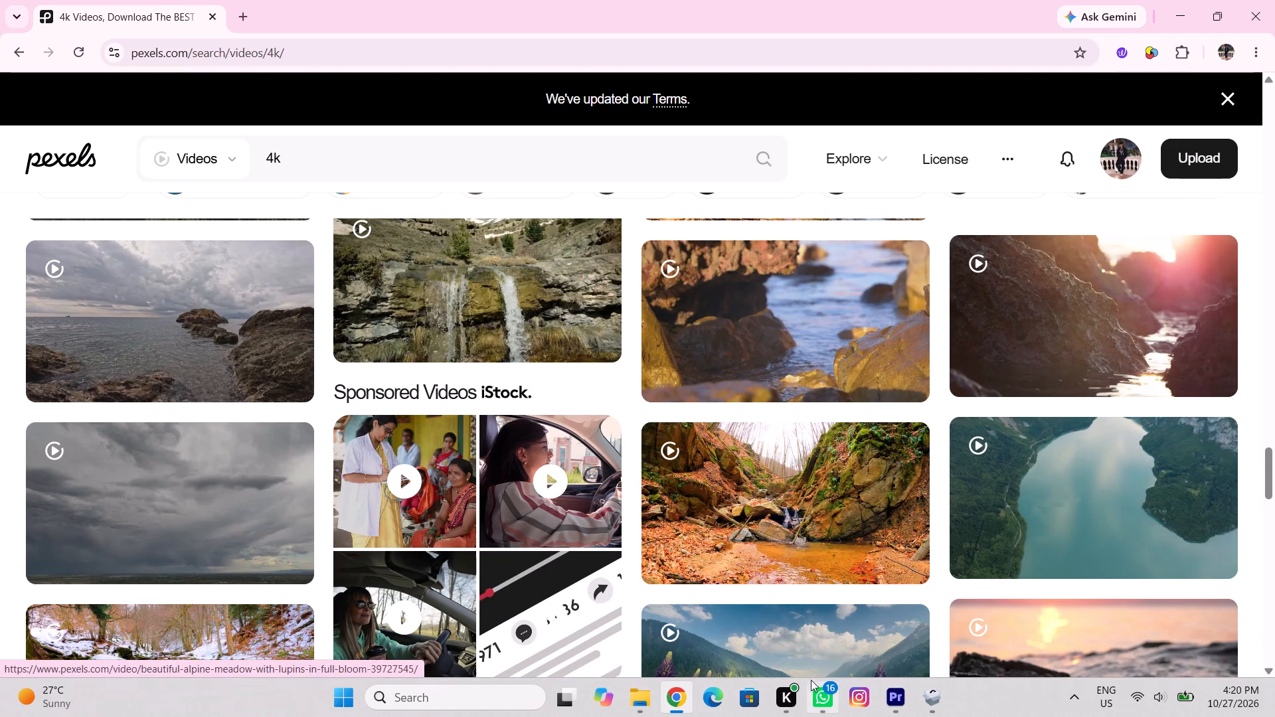
Check the Maya 2027 installation progress in the Autodesk installer and return to the Pexels page in Chrome.
click(943, 699)
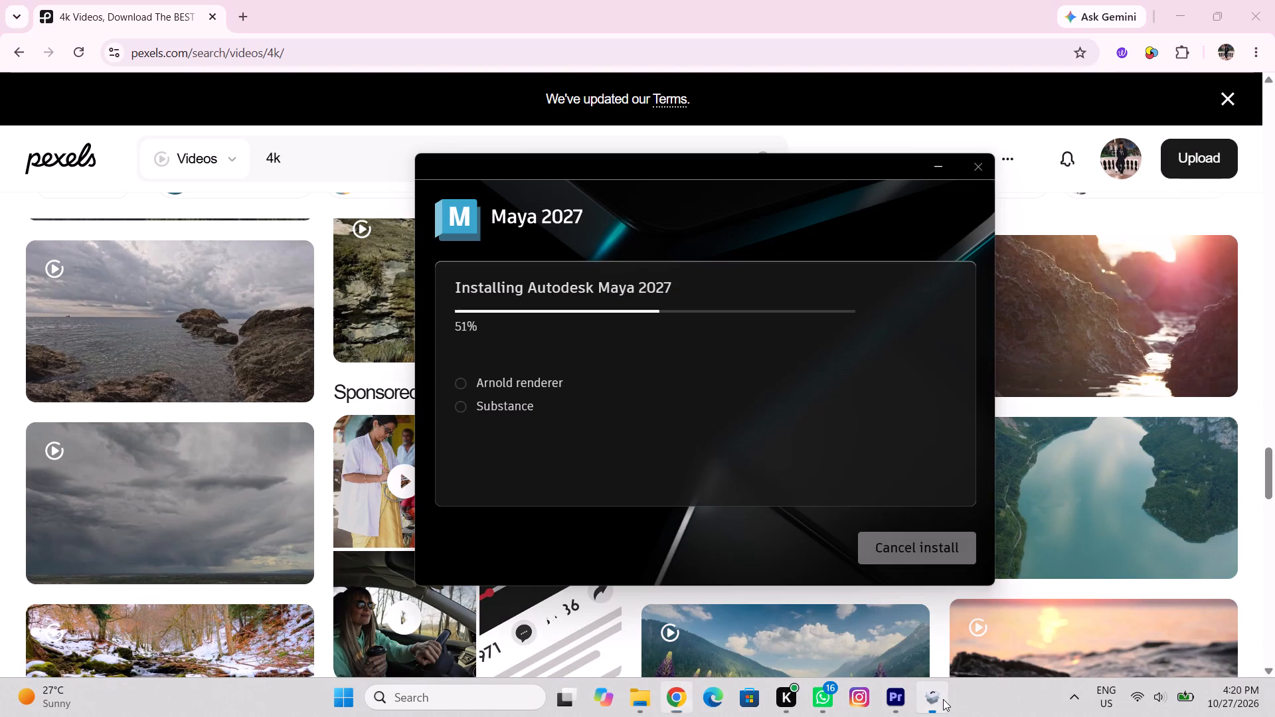
click(0, 445)
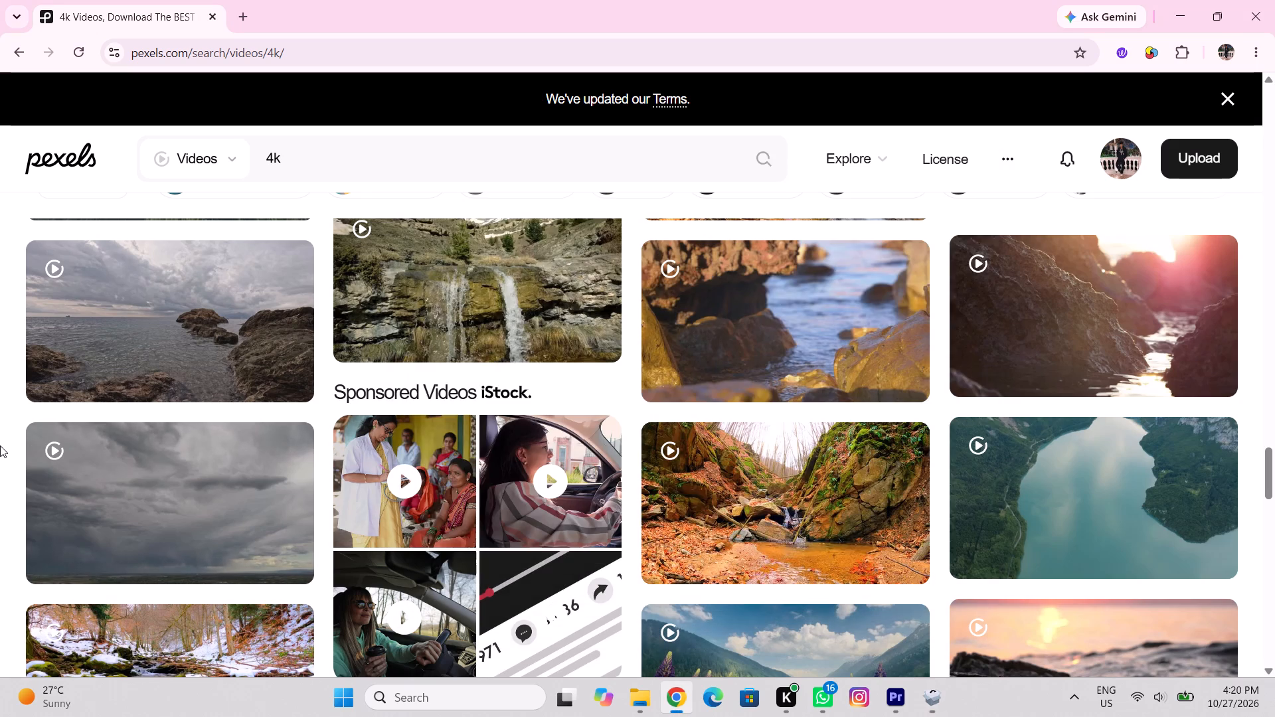
Look through the Pexels 4k nature videos for footage suitable for the edit.
scroll(494, 398, down, 2)
scroll(598, 391, down, 3)
scroll(734, 362, up, 1)
scroll(704, 401, down, 2)
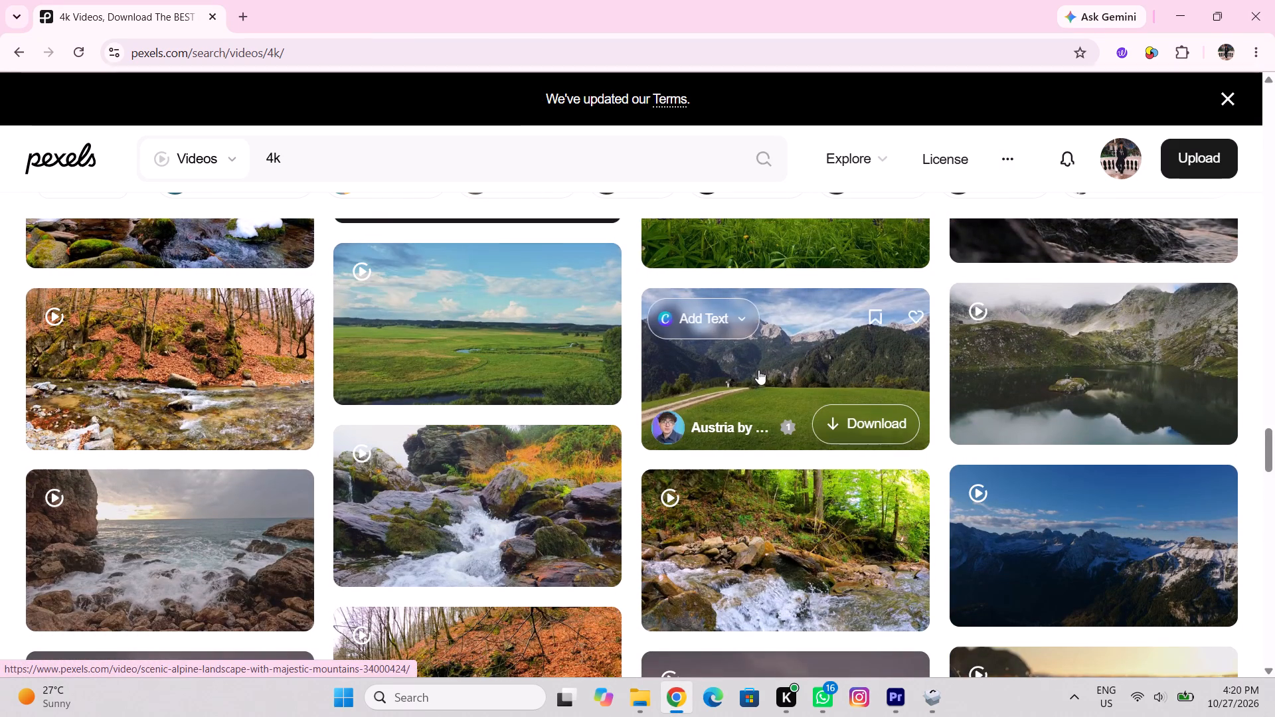
scroll(880, 392, down, 3)
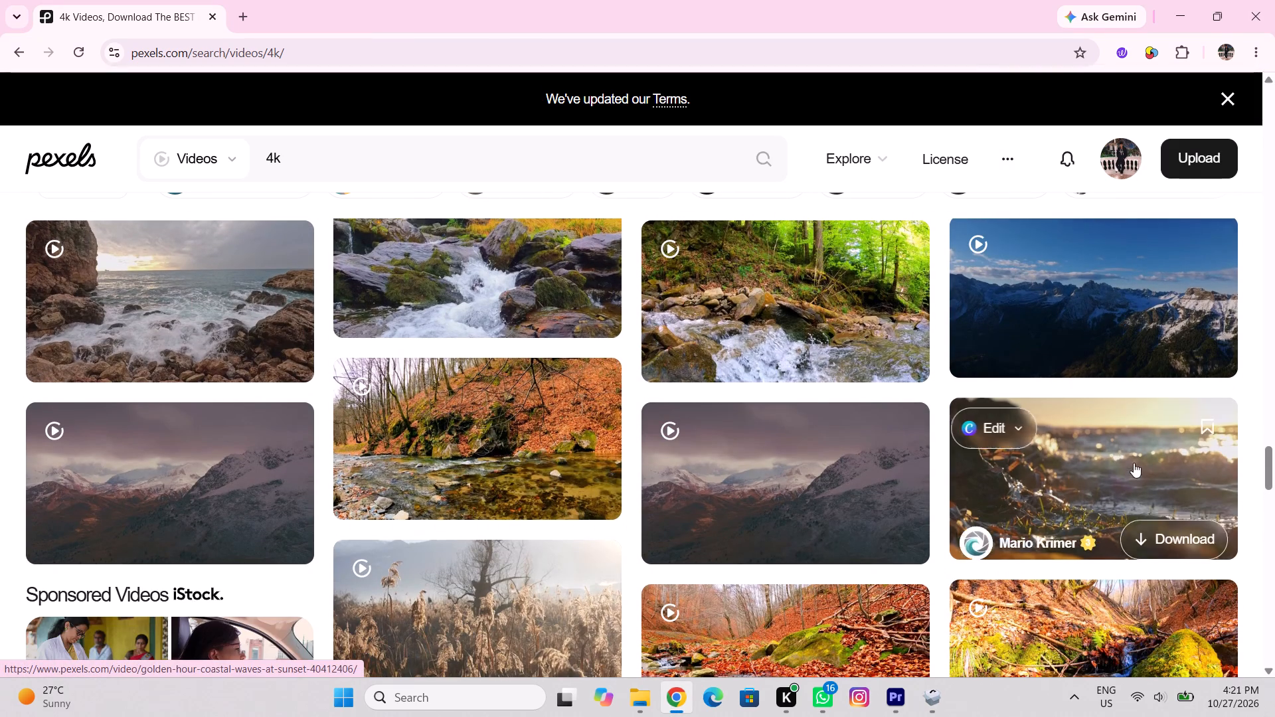
scroll(839, 504, down, 3)
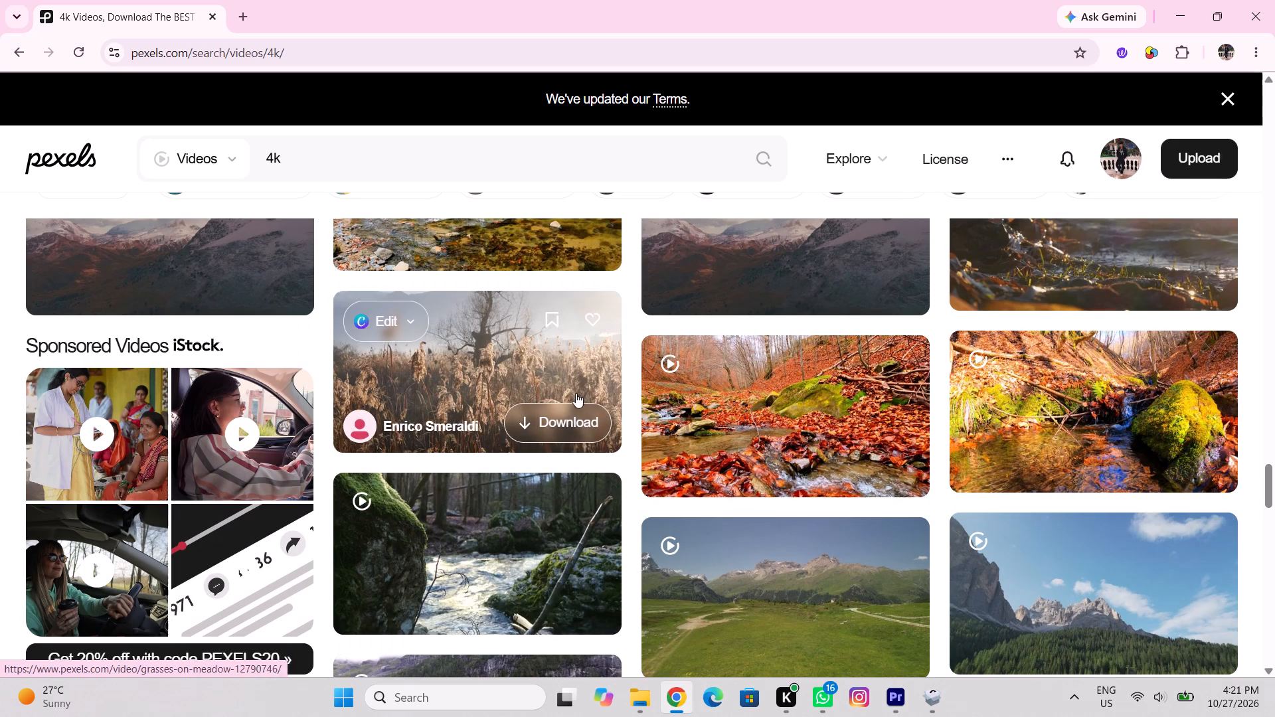
scroll(576, 411, down, 6)
scroll(572, 413, up, 3)
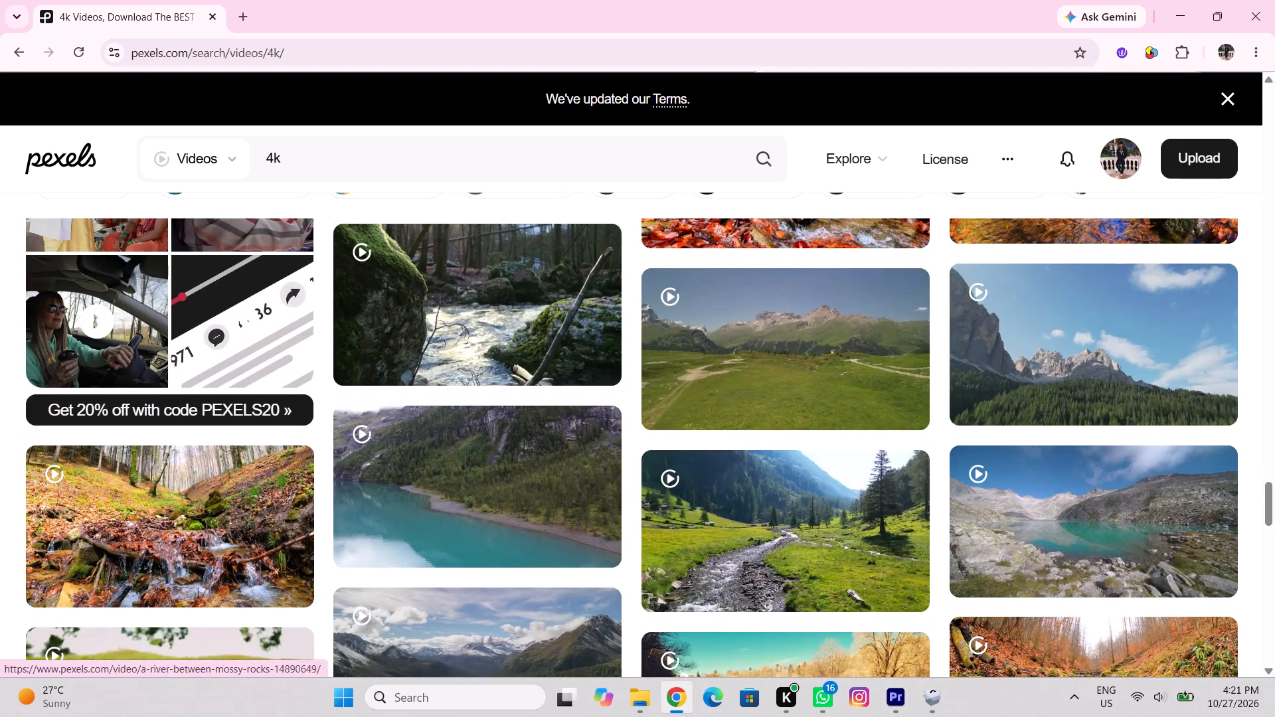
Search Pexels videos for "man" and look through the clips for suitable footage.
drag(505, 178, 207, 178)
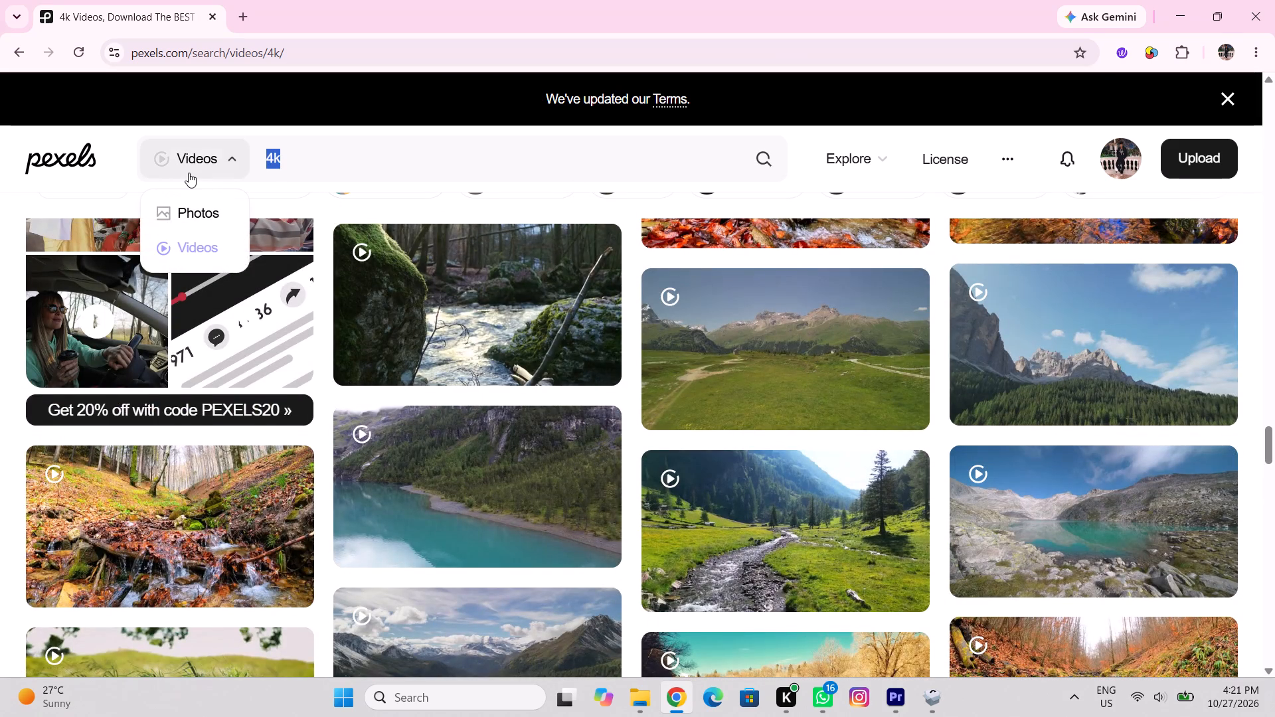
text(man)
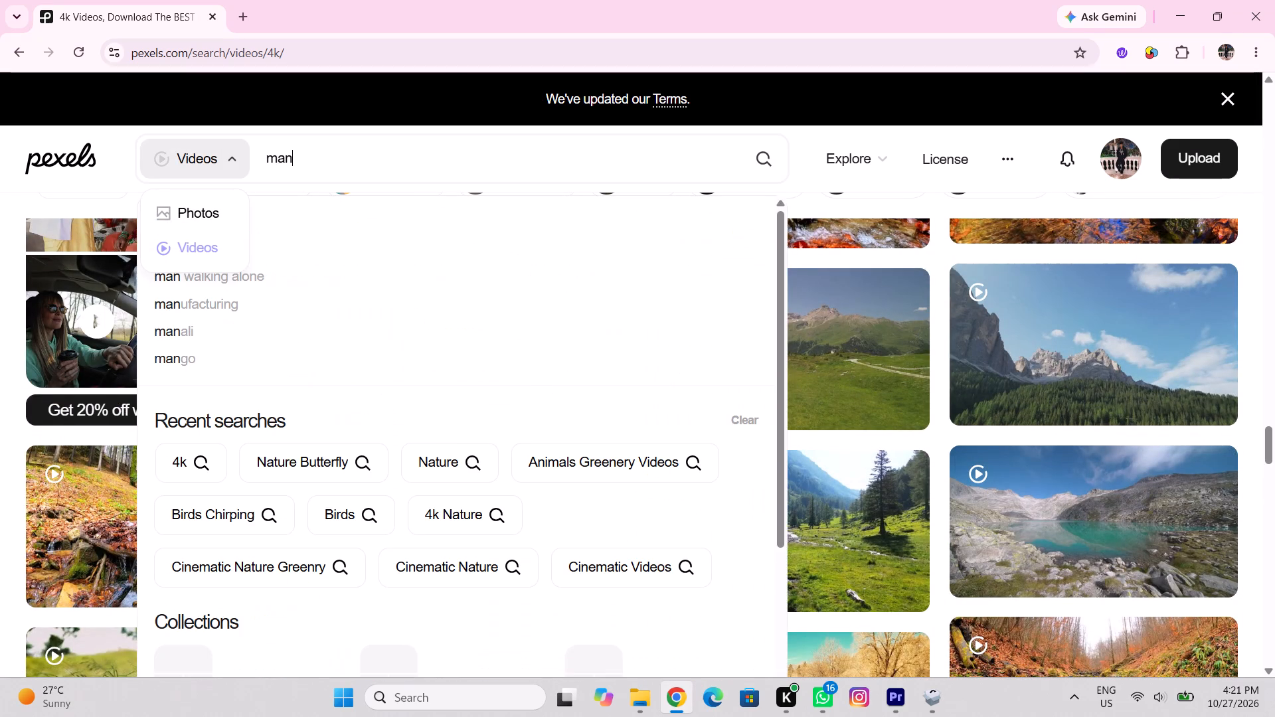
key(space)
key(Return)
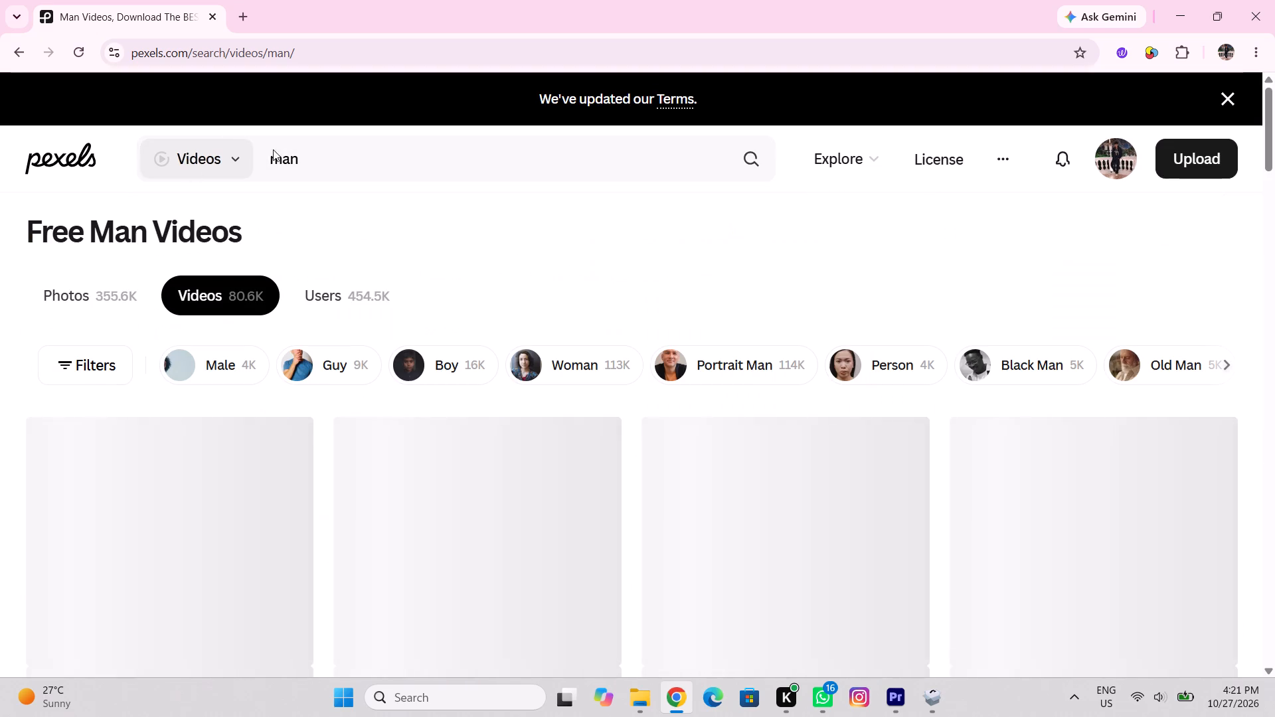
scroll(412, 352, down, 6)
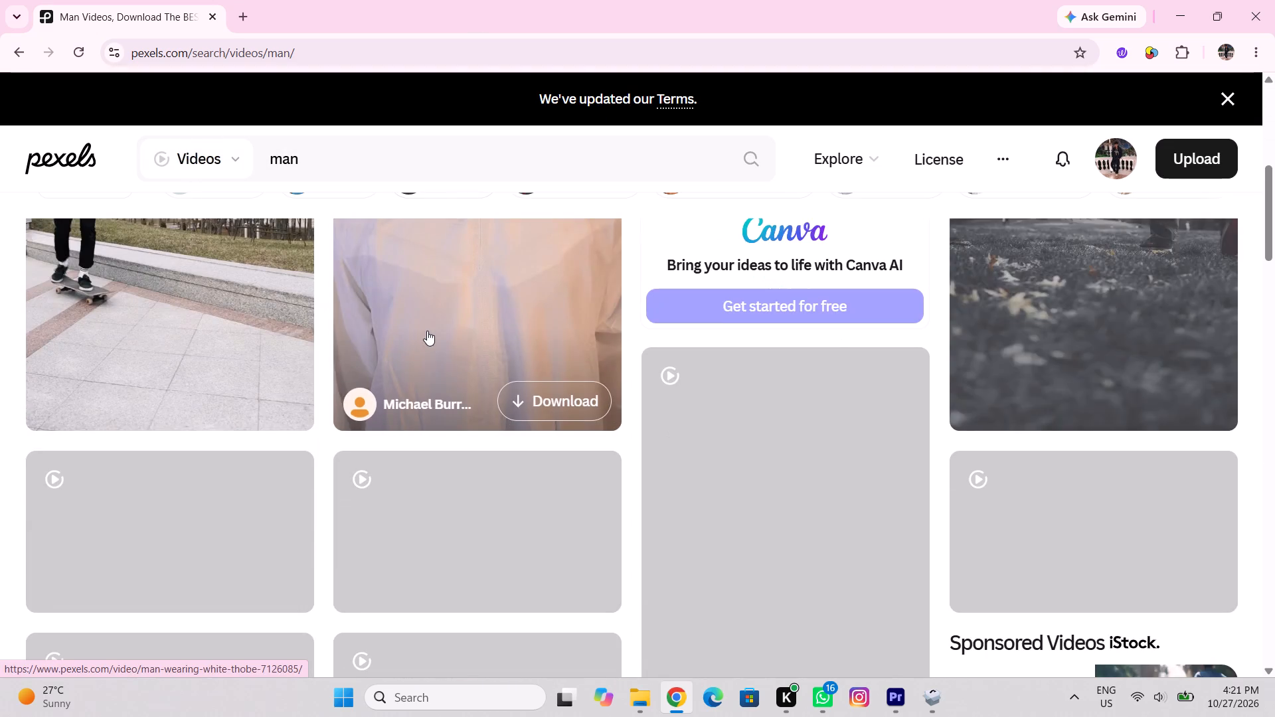
scroll(427, 331, up, 4)
scroll(428, 331, down, 5)
scroll(617, 443, down, 5)
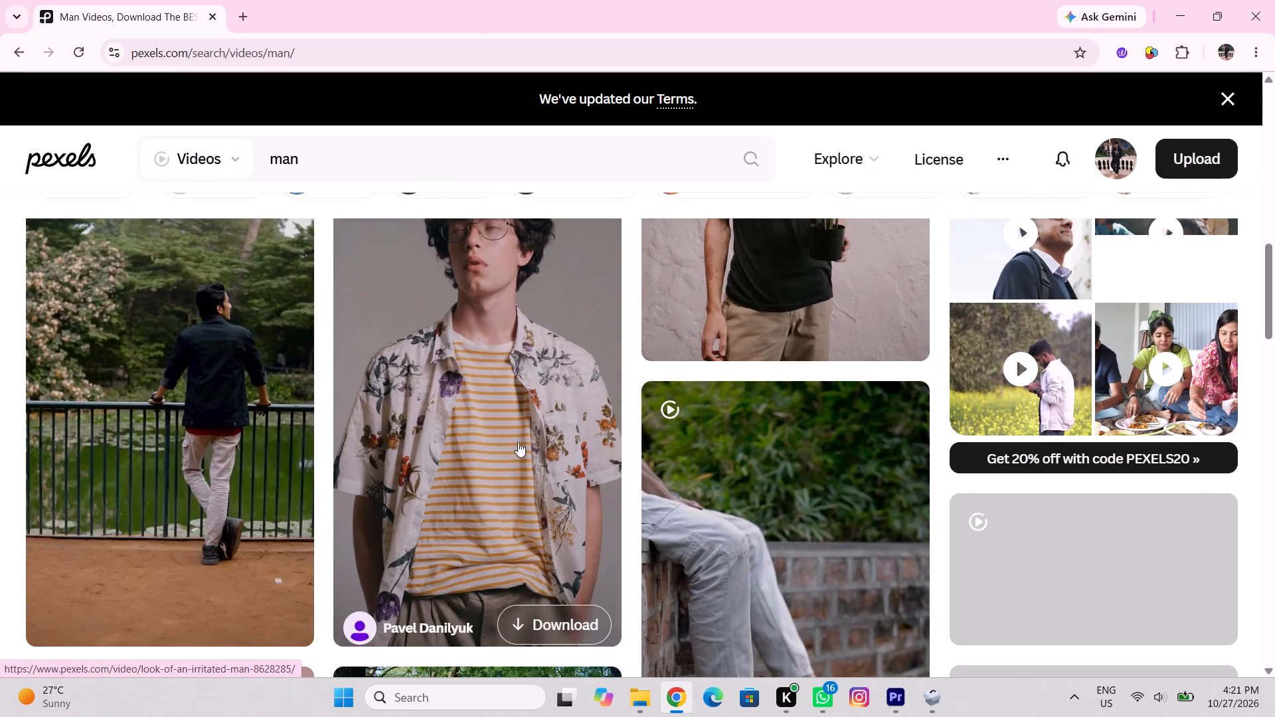
scroll(279, 416, down, 6)
Replace the Pexels video search term with "mountain trekking" and run the search.
click(431, 150)
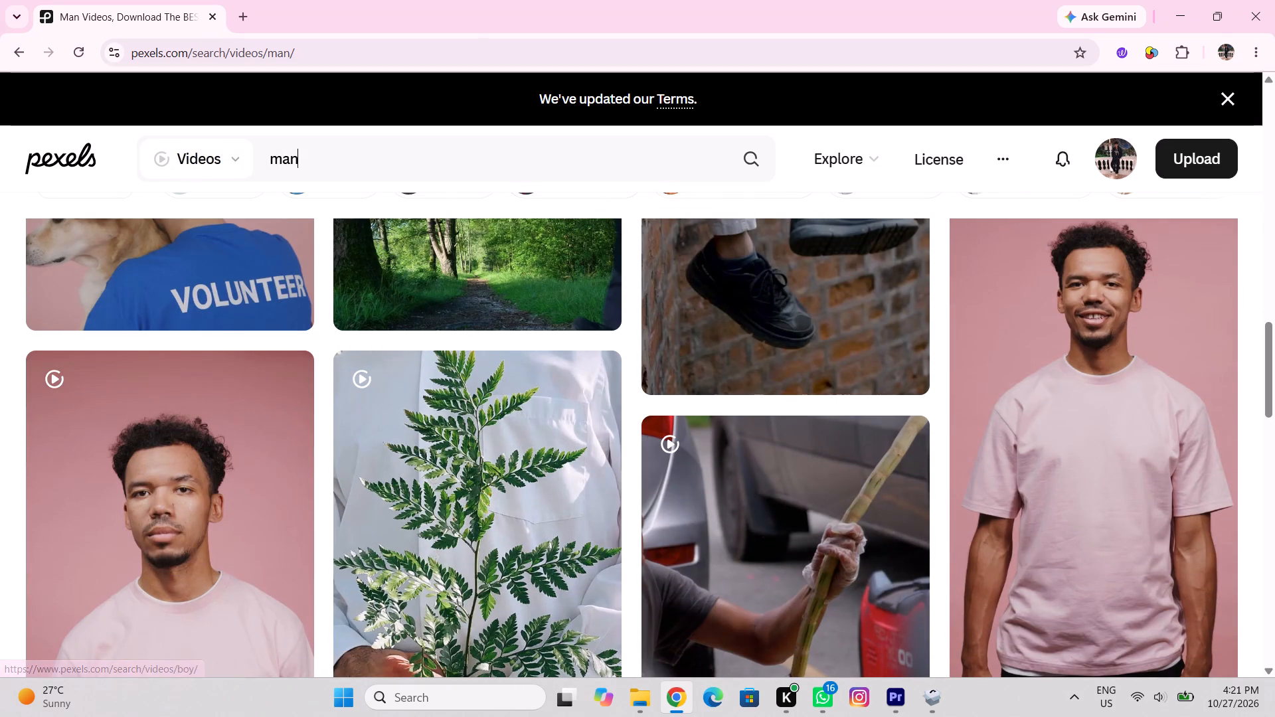
key(BackSpace)
key(BackSpace)
key(BackSpace)
key(BackSpace)
key(BackSpace)
key(BackSpace)
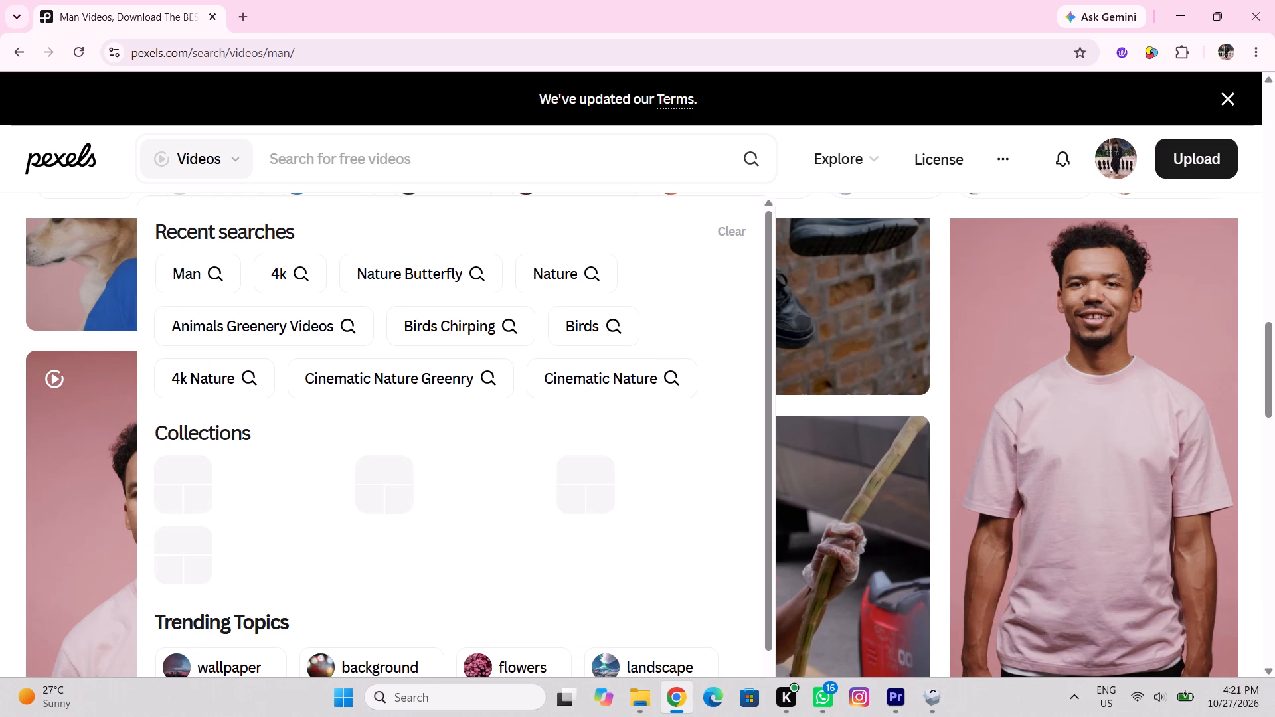
text(mountain treking)
key(Return)
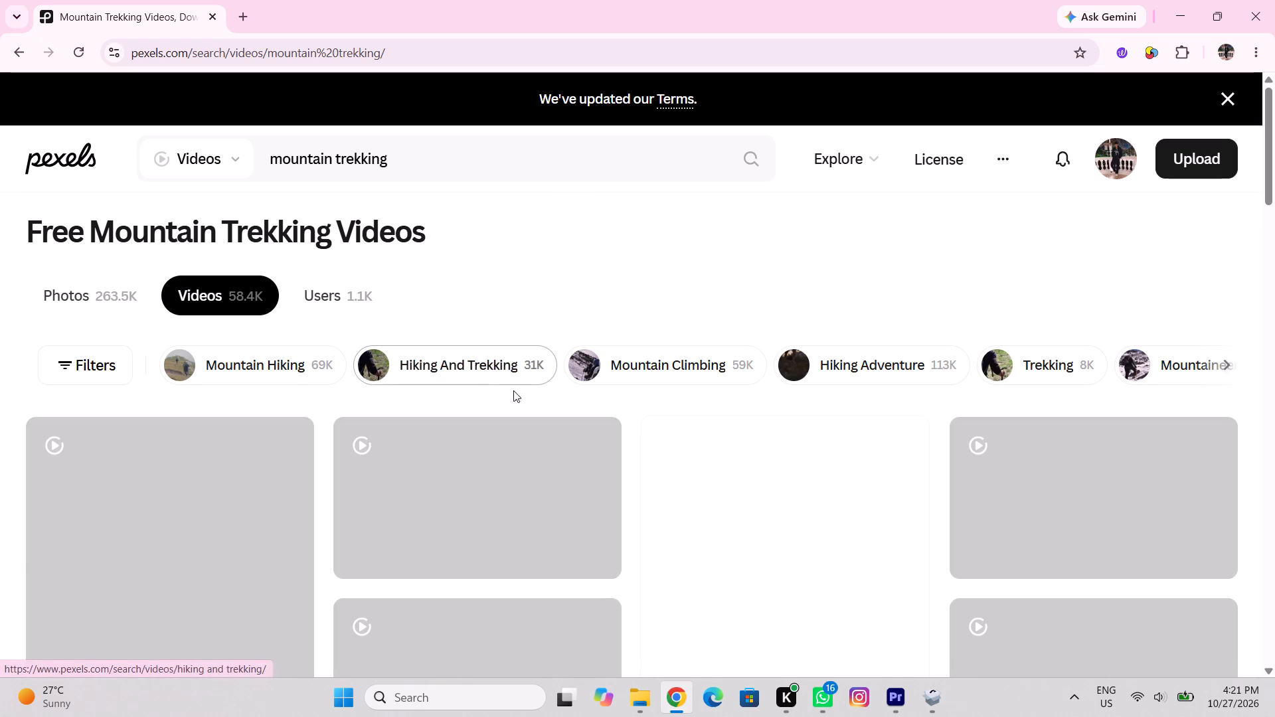
Download the mountain trekking clip of a man with a blue backpack facing misty green mountains, and check its download progress.
scroll(512, 390, down, 4)
scroll(244, 401, up, 2)
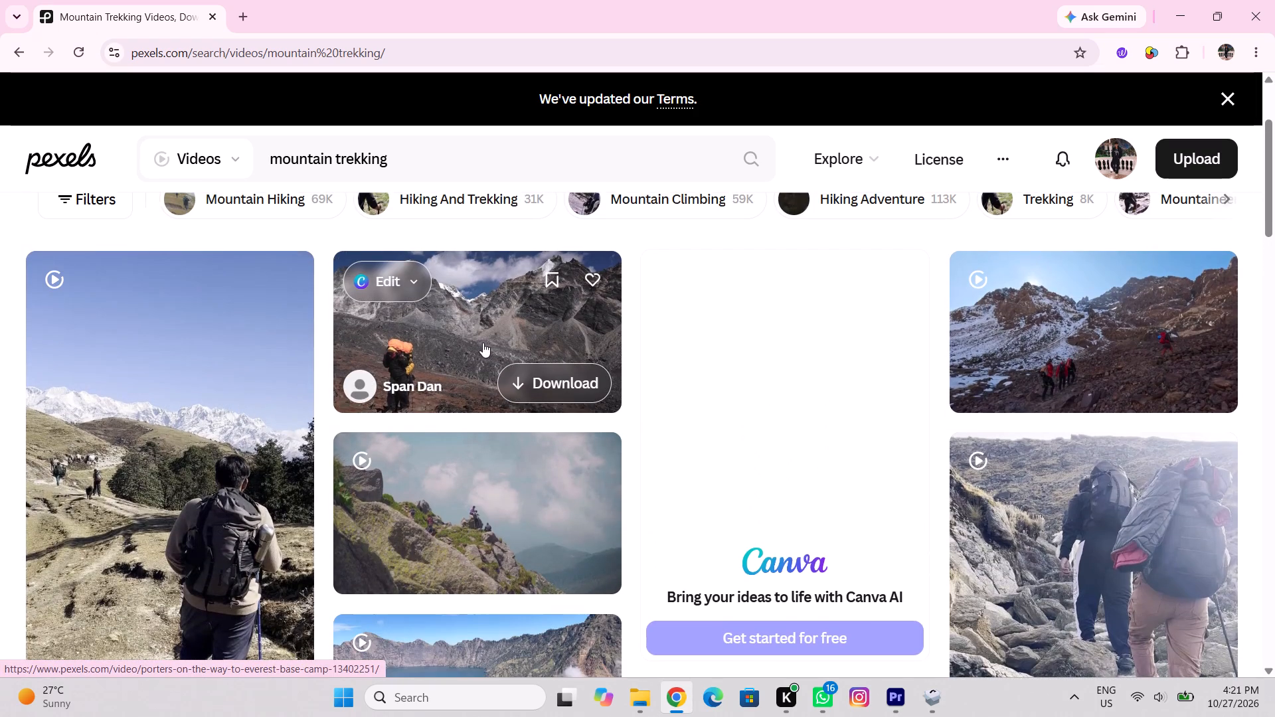
scroll(596, 353, down, 5)
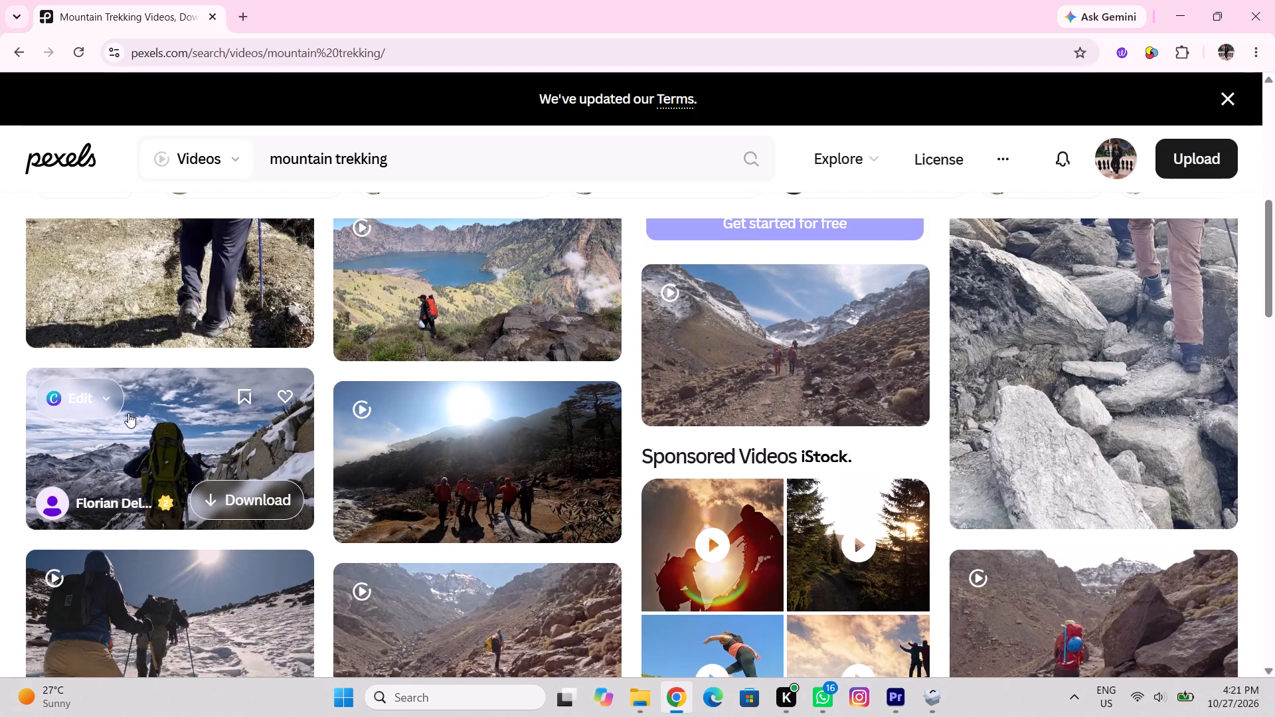
scroll(420, 420, down, 6)
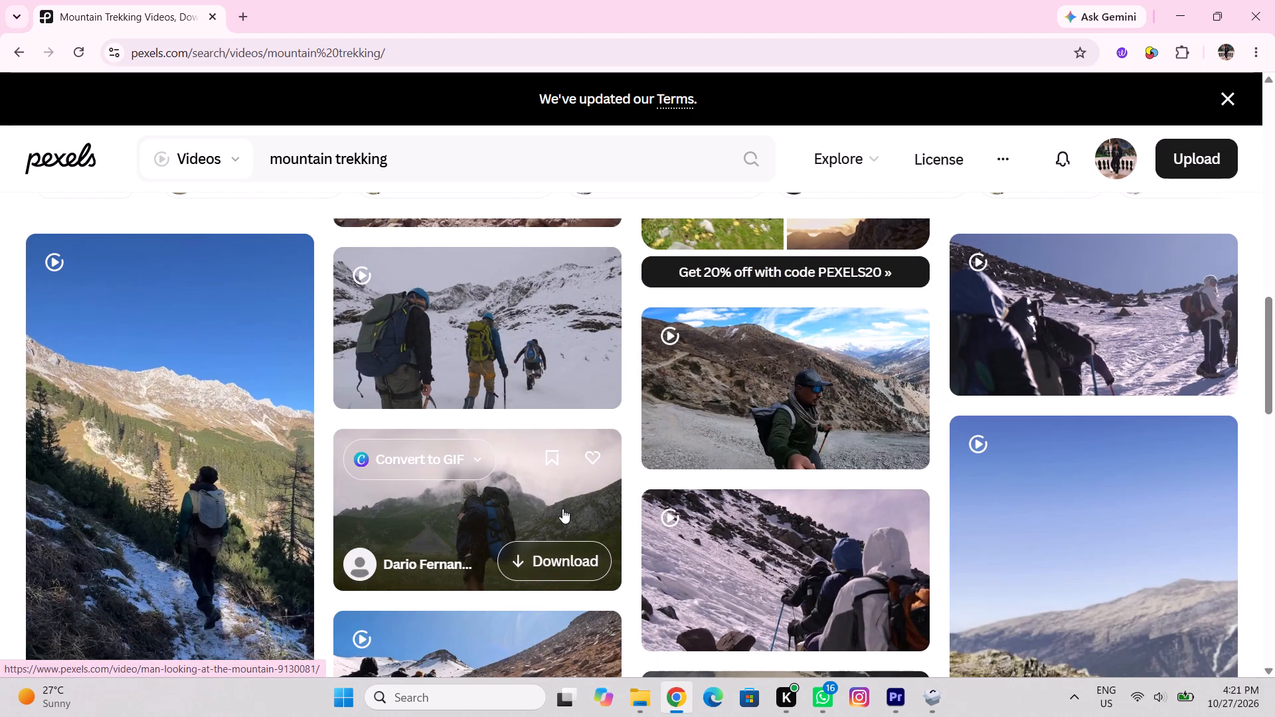
scroll(544, 492, down, 3)
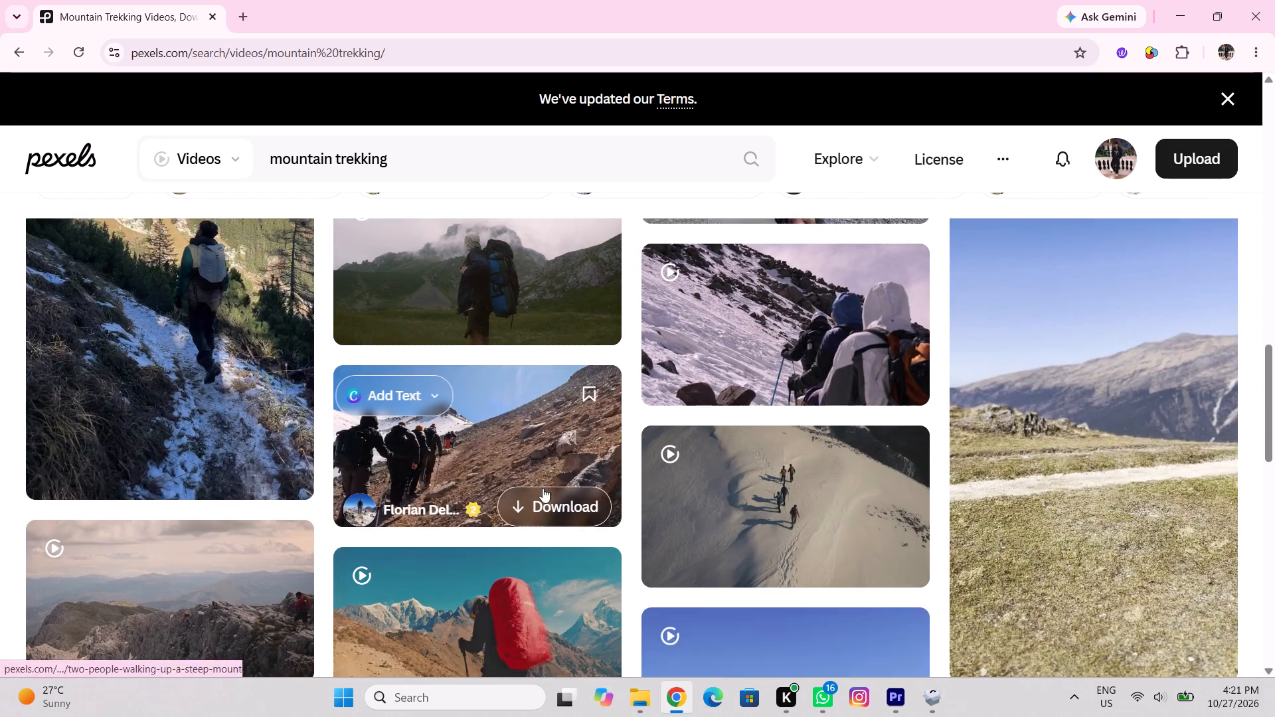
scroll(522, 455, down, 4)
scroll(500, 445, up, 3)
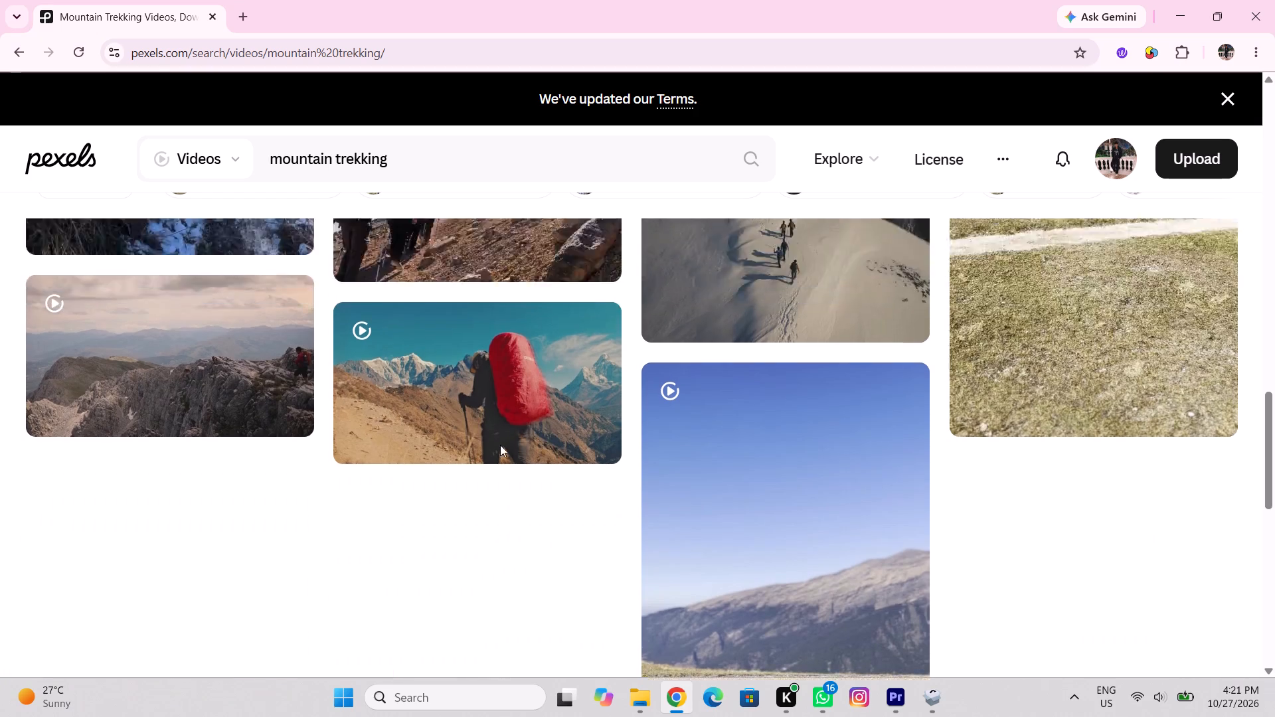
scroll(500, 445, up, 2)
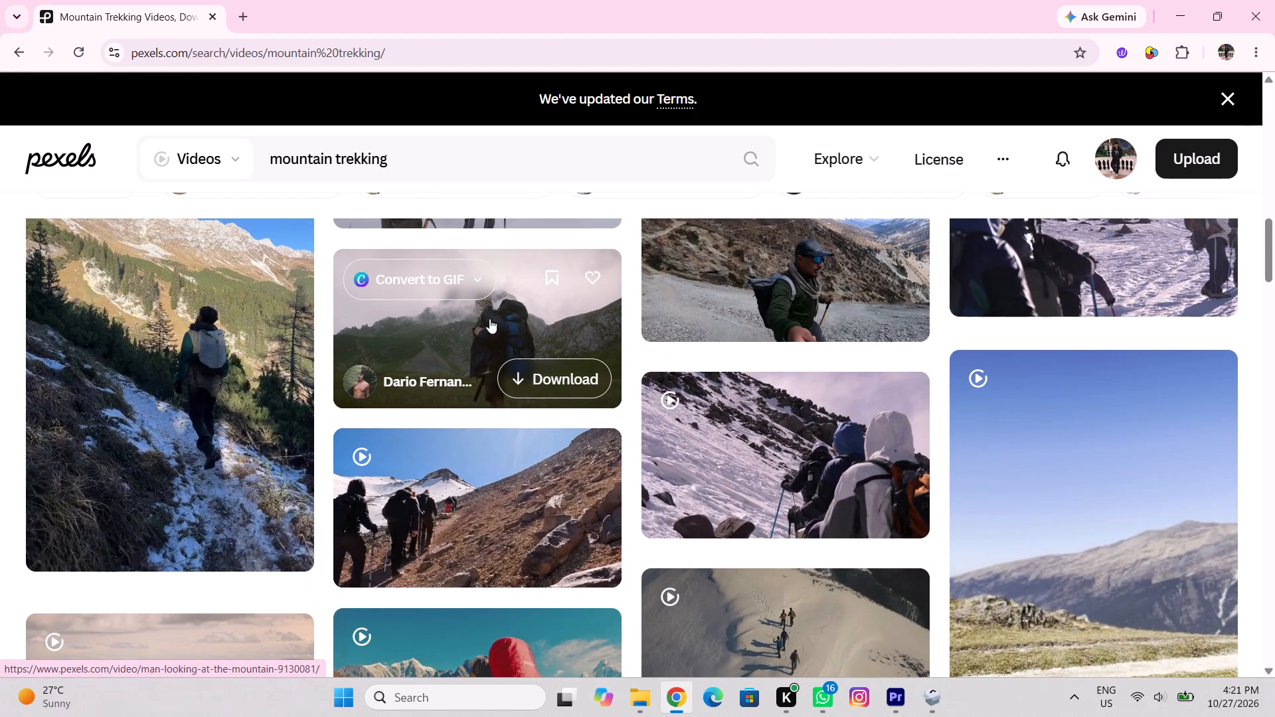
scroll(477, 319, down, 7)
scroll(545, 324, down, 6)
scroll(597, 338, down, 6)
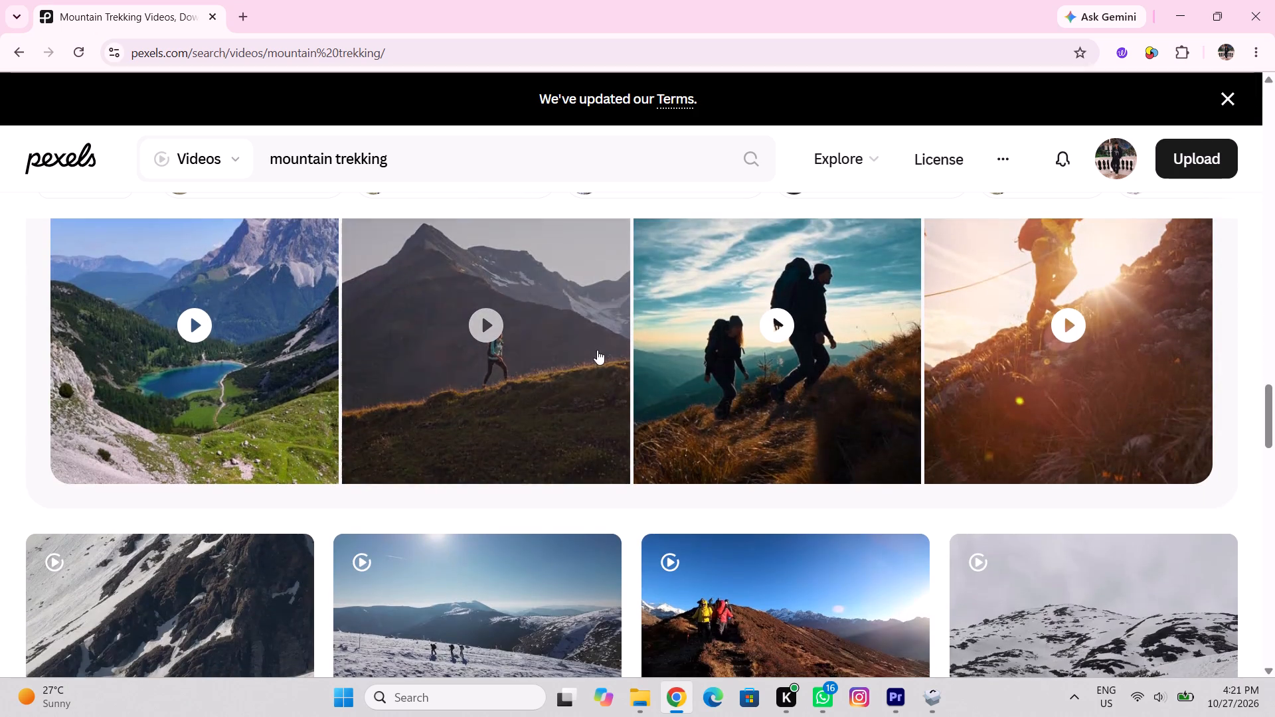
scroll(579, 349, up, 17)
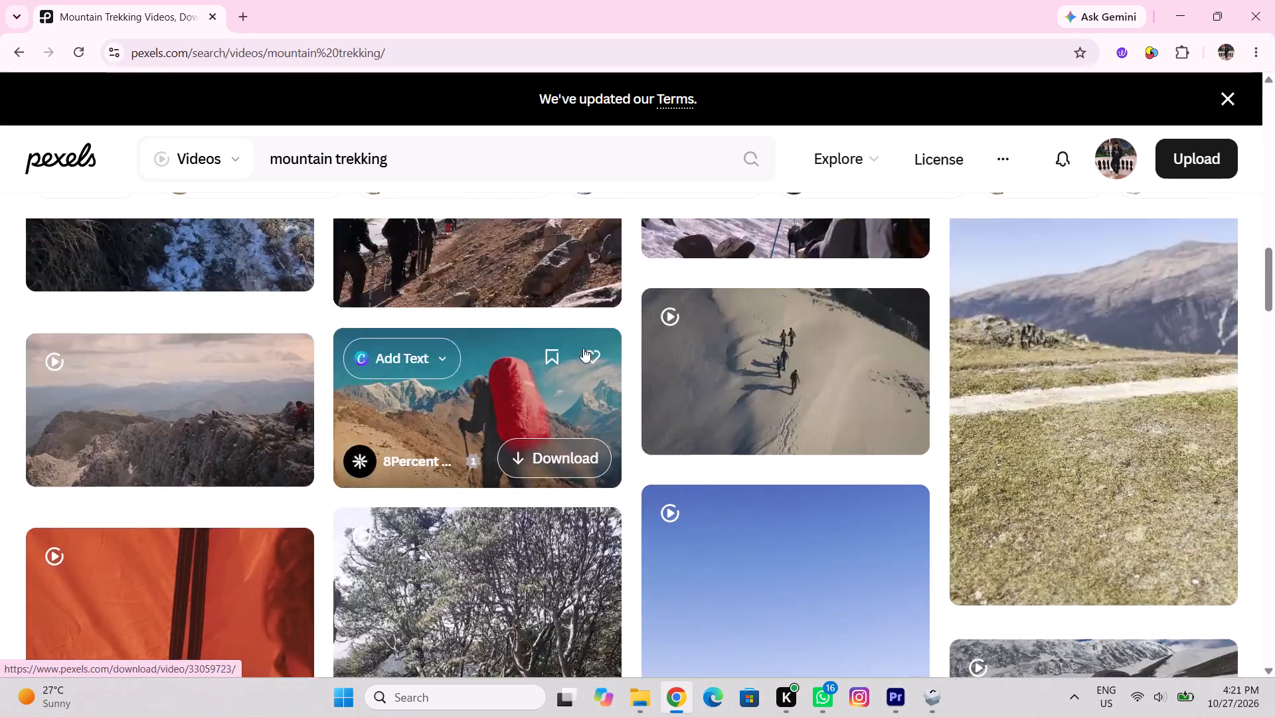
scroll(583, 348, up, 4)
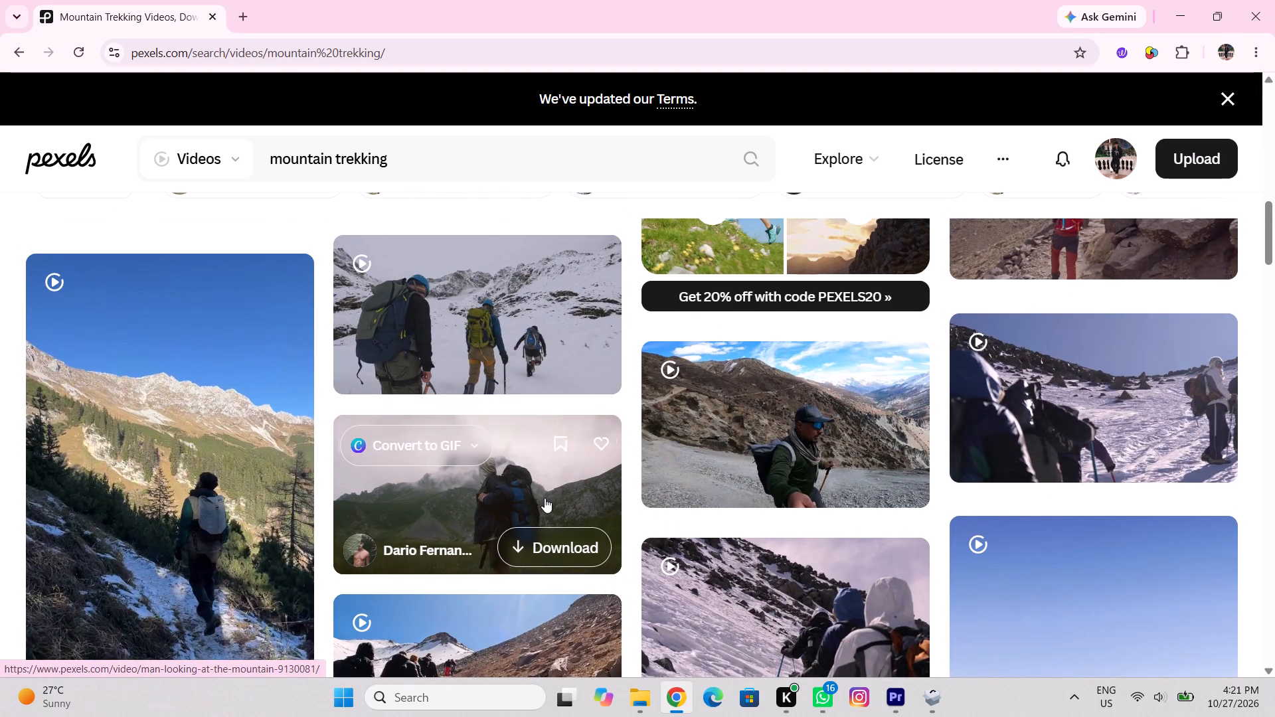
click(558, 541)
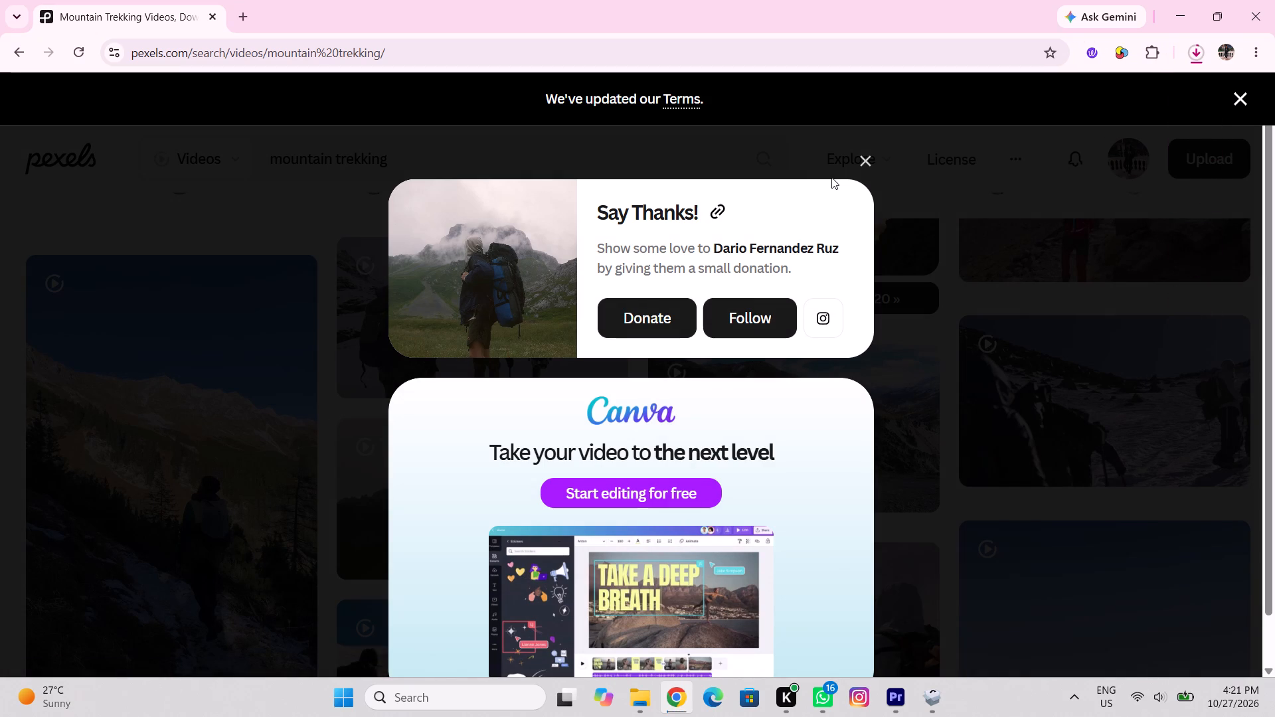
click(1200, 40)
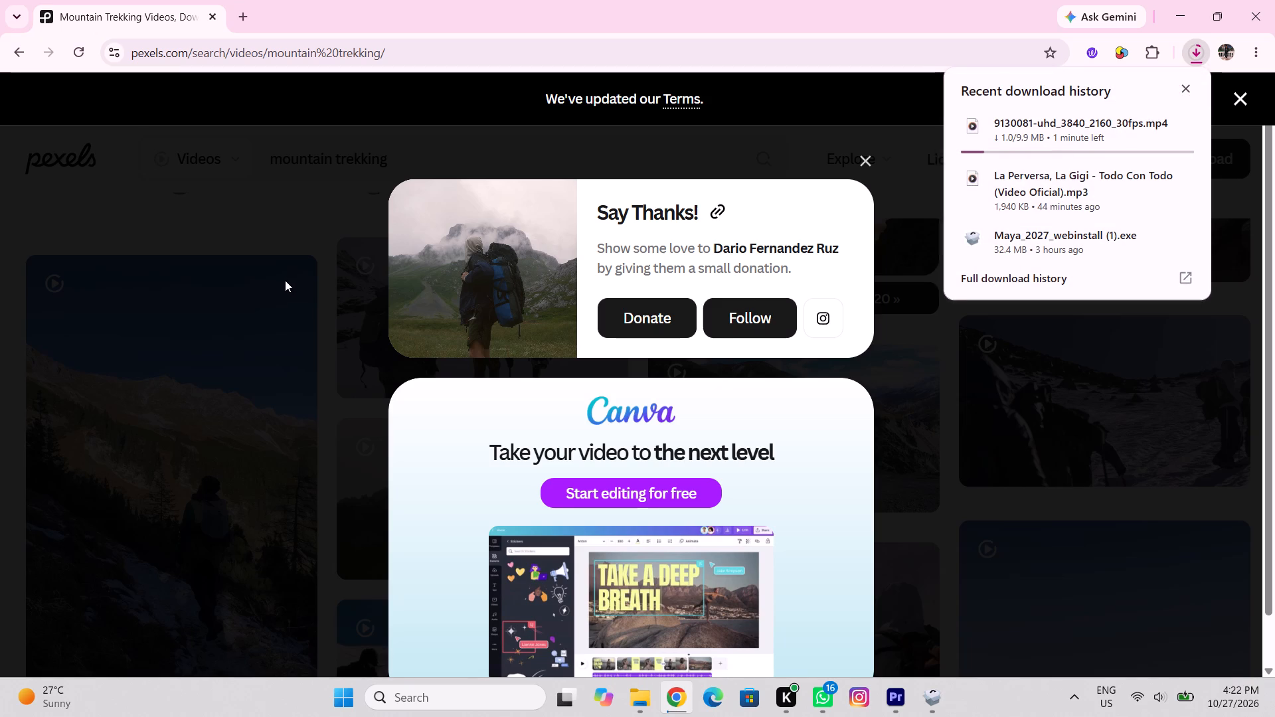
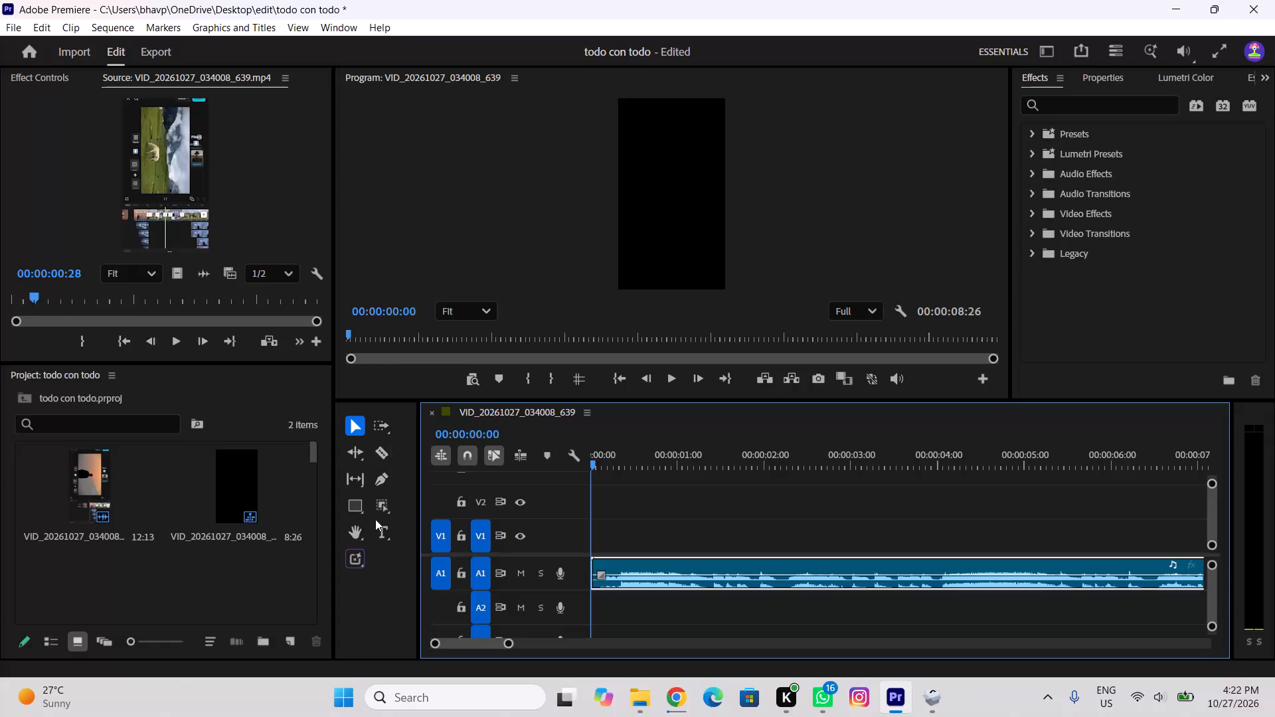
Add four beat markers to the A1 audio clip, starting at 00:00:00:13 and 00:00:00:21 and continuing to about 00:00:01:08.
key(space)
key(space)
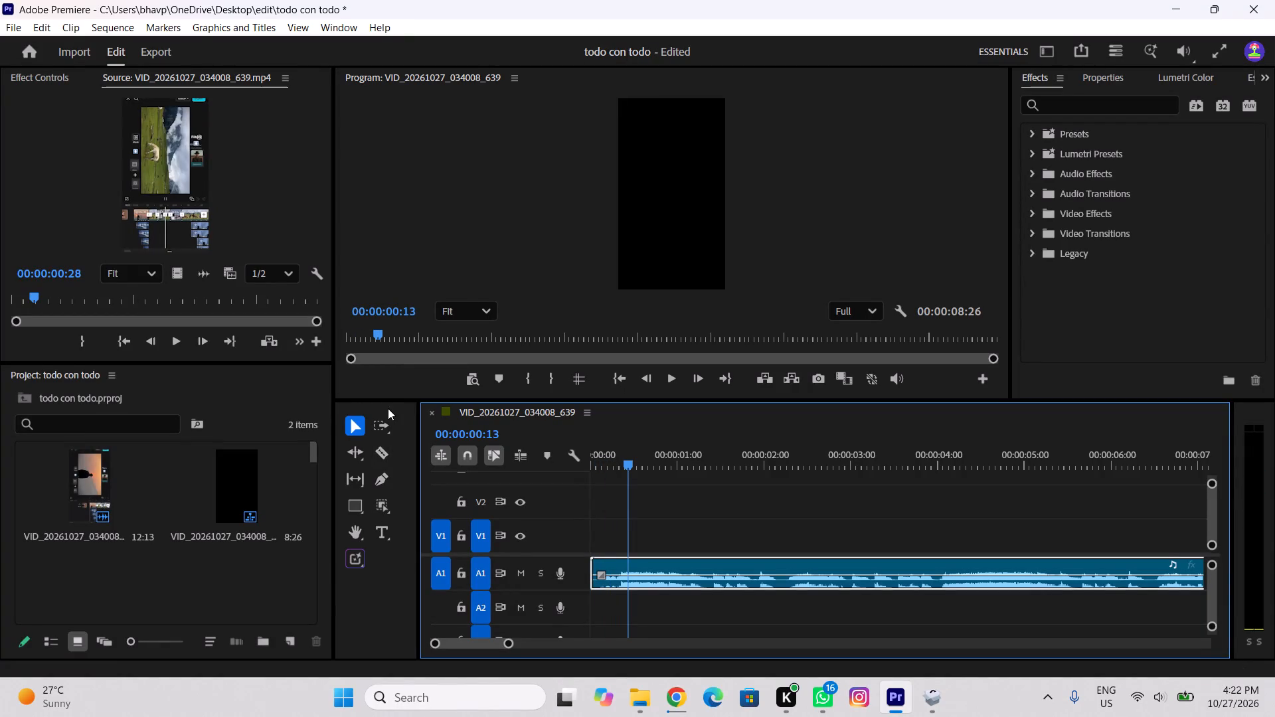
text(m)
key(space)
key(space)
text(m)
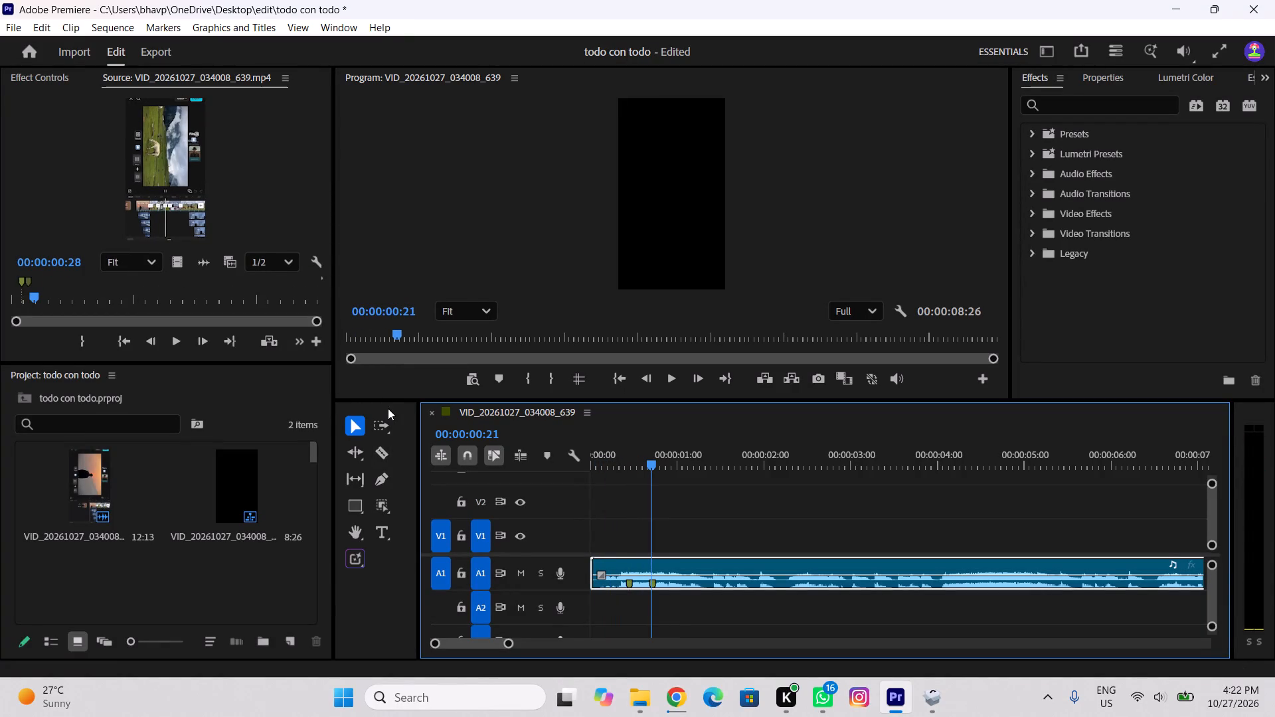
key(space)
key(space)
text(m m)
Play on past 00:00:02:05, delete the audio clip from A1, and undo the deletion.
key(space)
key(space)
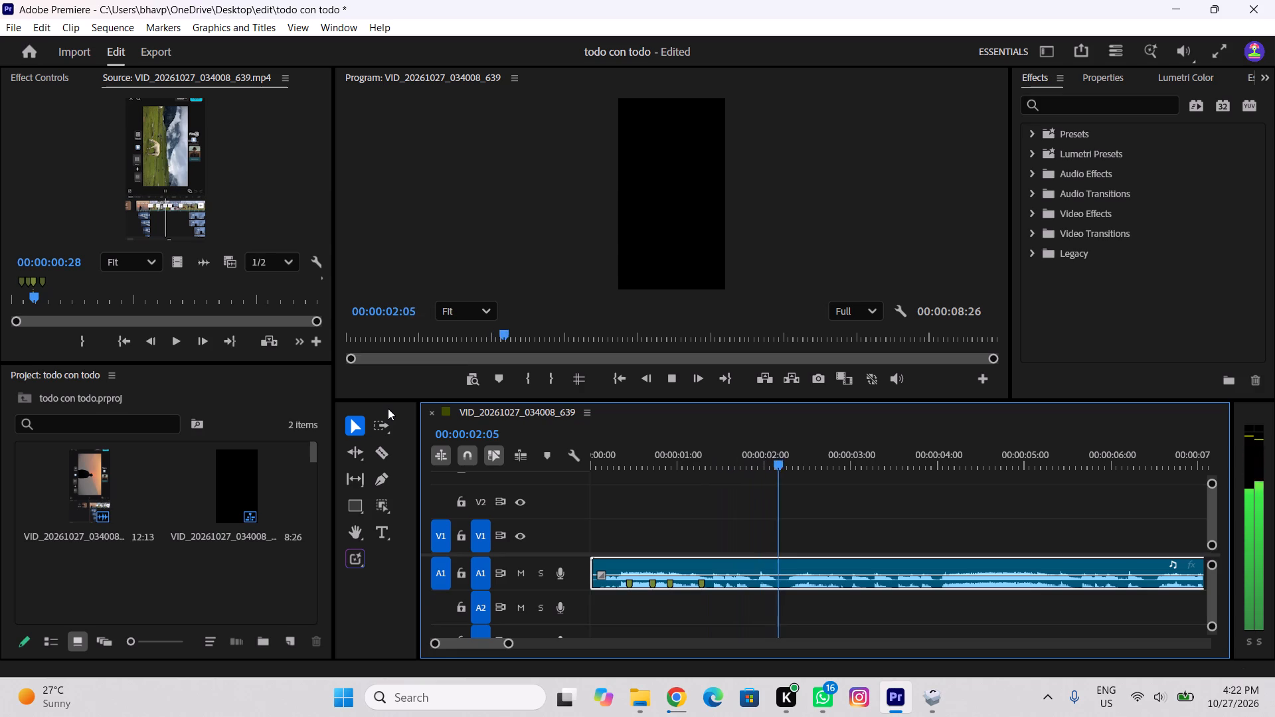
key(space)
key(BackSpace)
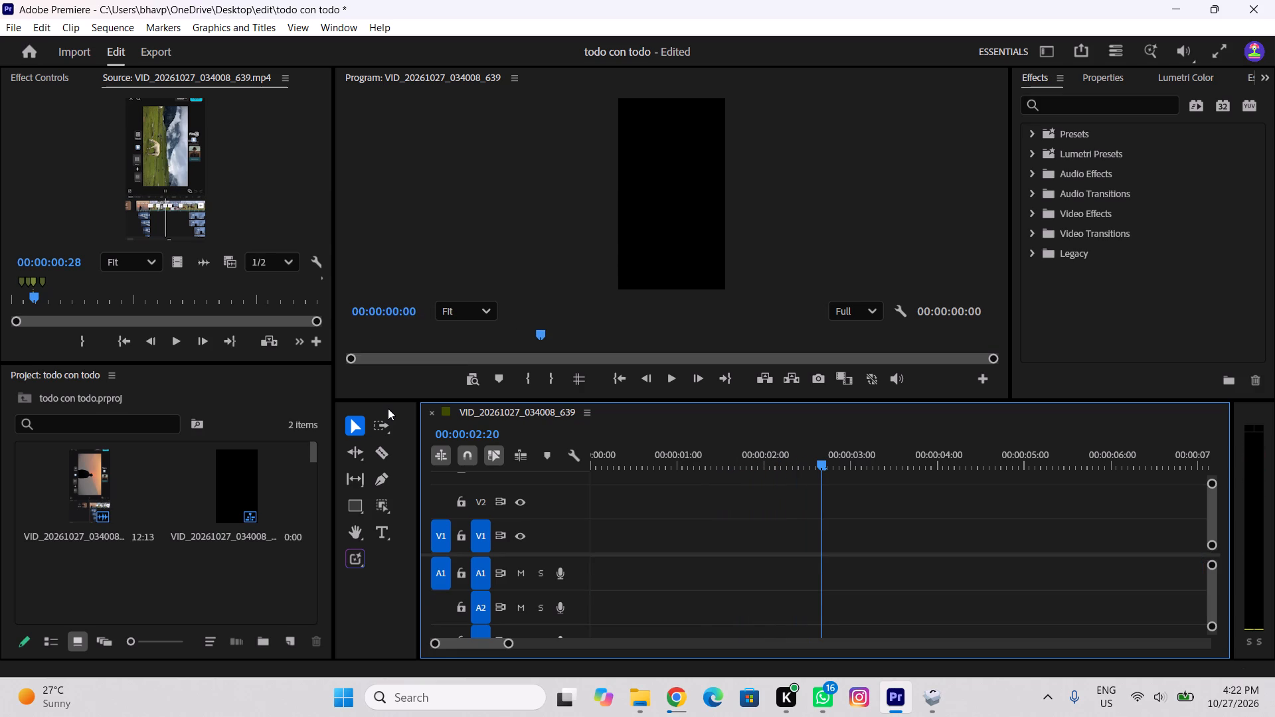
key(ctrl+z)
Replay the audio in short bursts from 00:00:00:12 to 00:00:01:23 to check the markers against the beats.
key(Left)
key(Left)
key(Left)
key(Left)
key(Left)
key(Left)
key(Left)
key(Left)
key(Left)
key(Left)
key(Left)
key(Left)
key(Left)
key(Left)
key(Left)
key(Left)
key(Left)
key(Left)
key(Left)
key(Left)
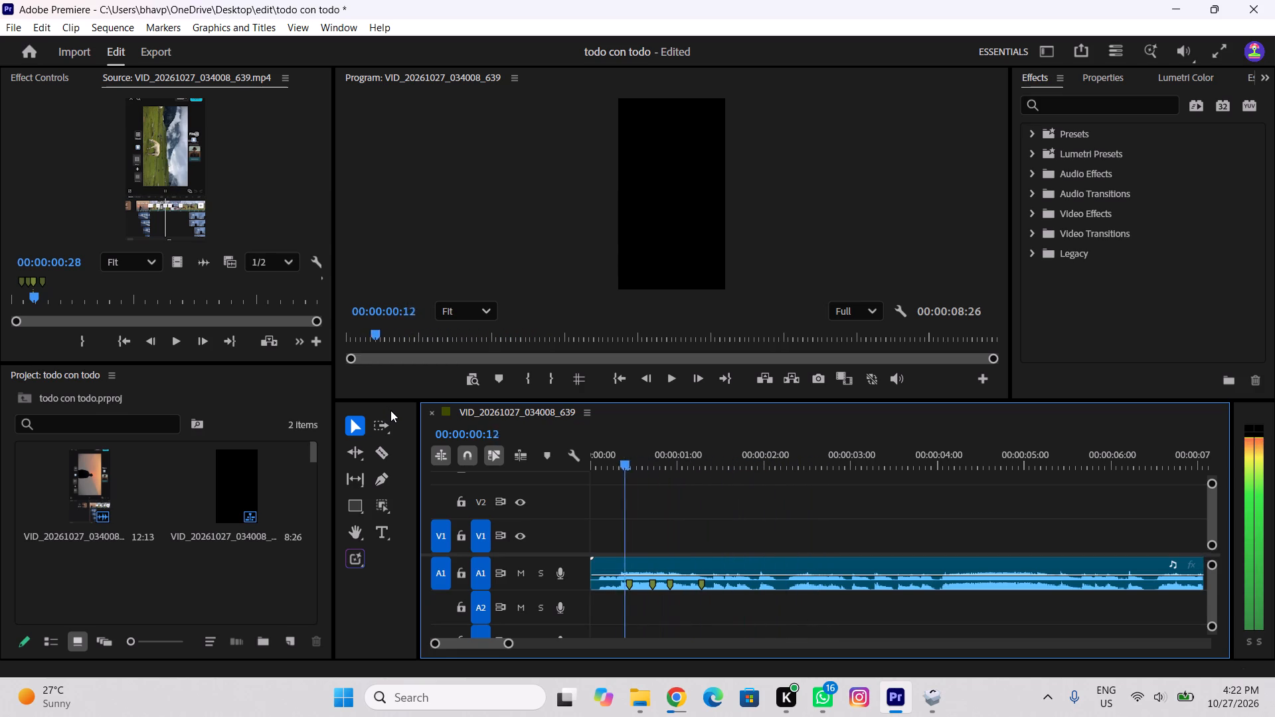
key(space)
key(space)
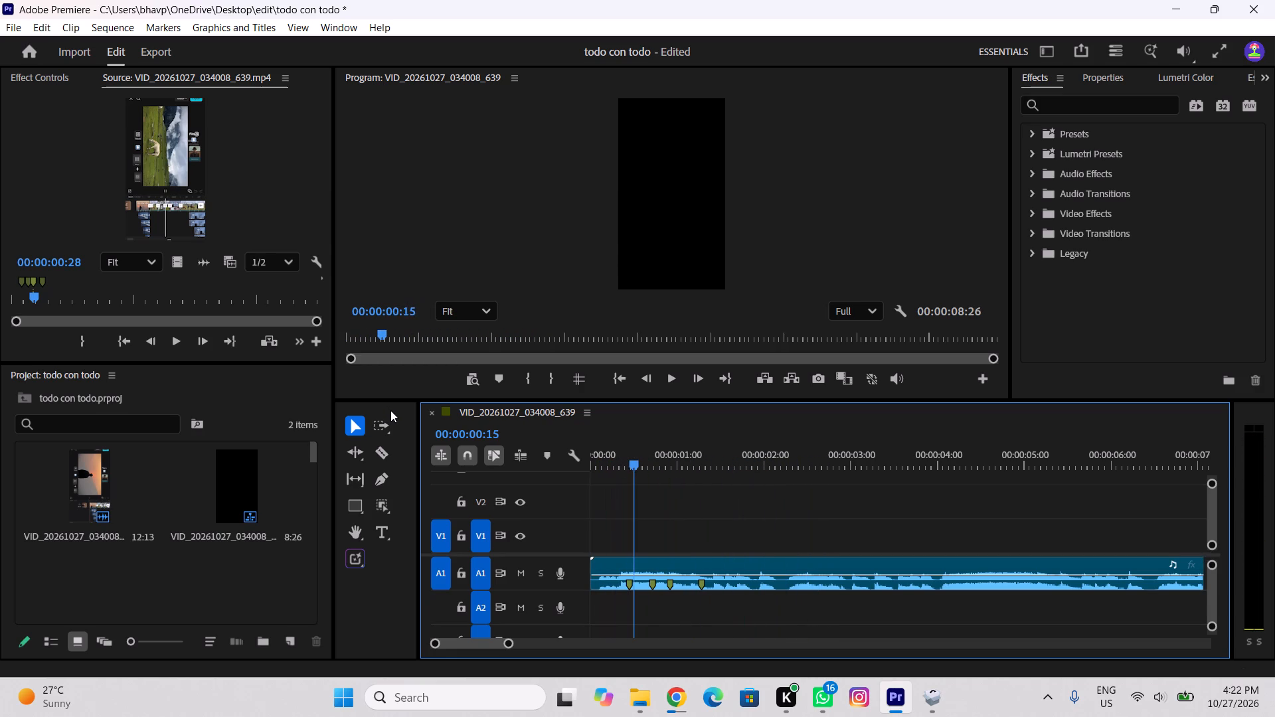
key(space)
key(space)
key(space)
key(space)
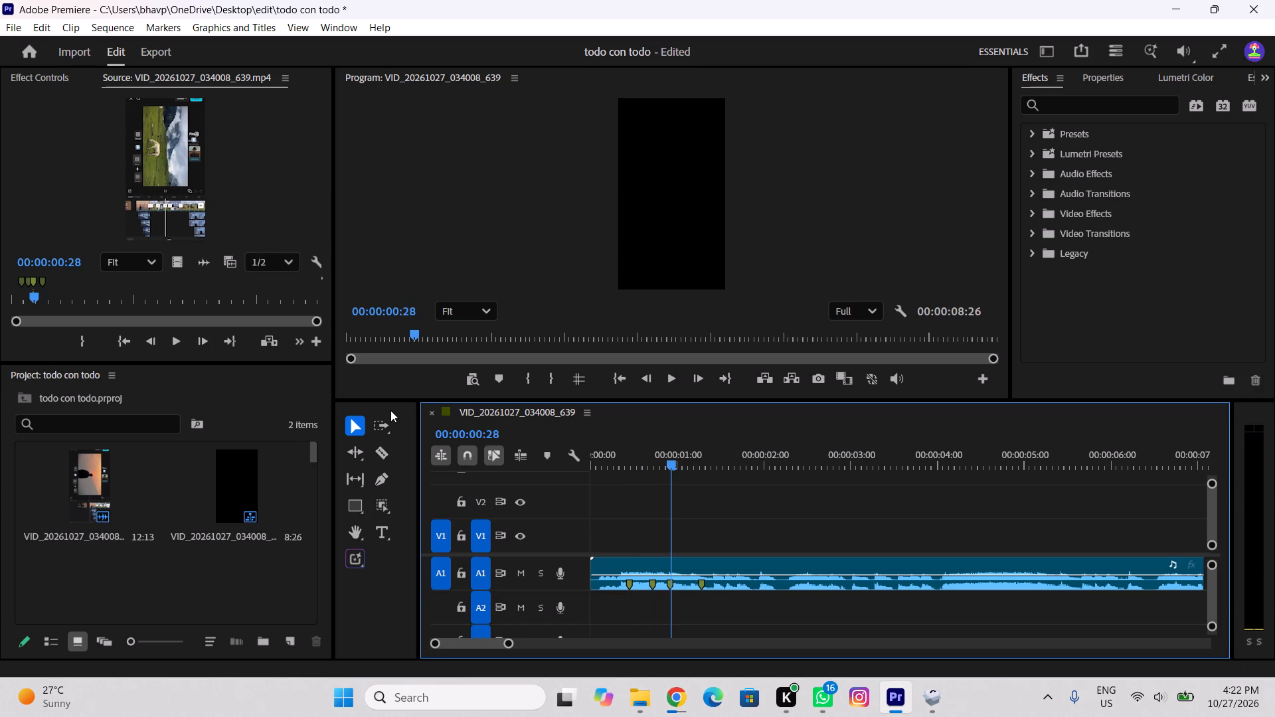
key(space)
key(space)
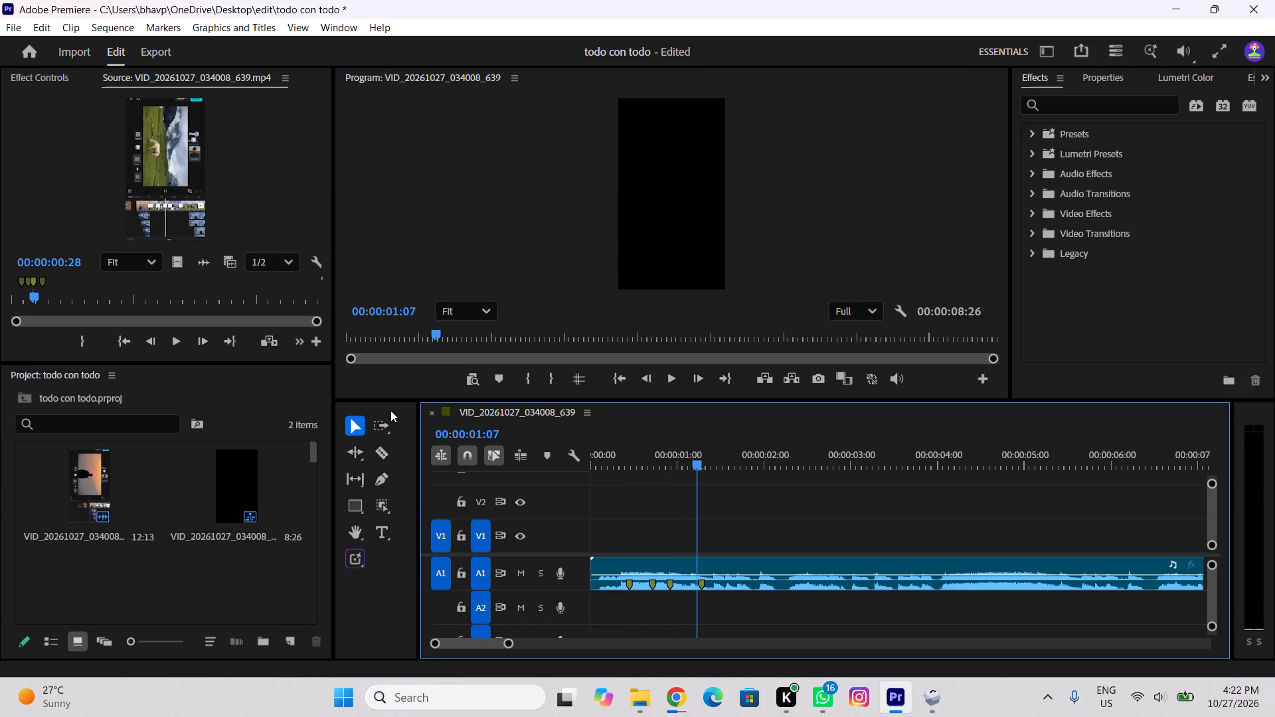
key(space)
key(space)
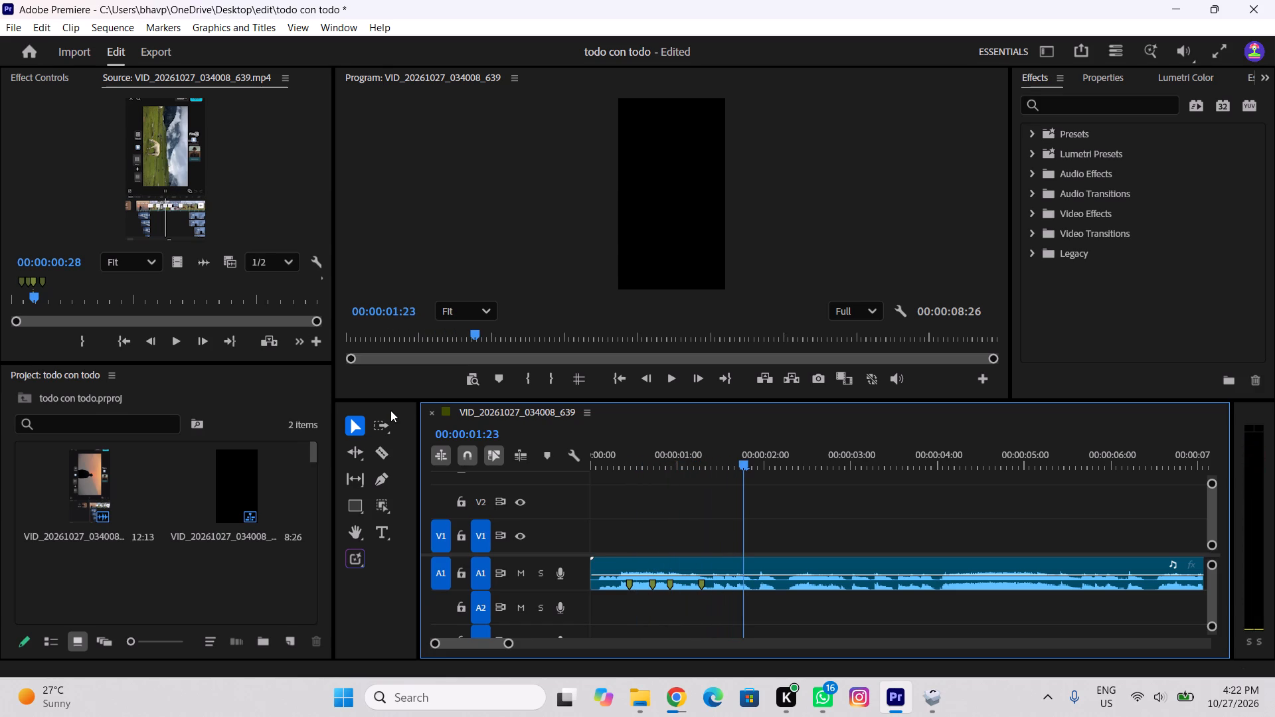
Position the playhead at 00:00:01:13 and add a beat marker to the selected audio clip, undoing any stray insert.
key(Left)
key(Left)
key(Left)
key(Left)
key(Left)
key(Left)
key(Left)
key(Left)
key(Left)
key(Left)
key(Left)
key(Left)
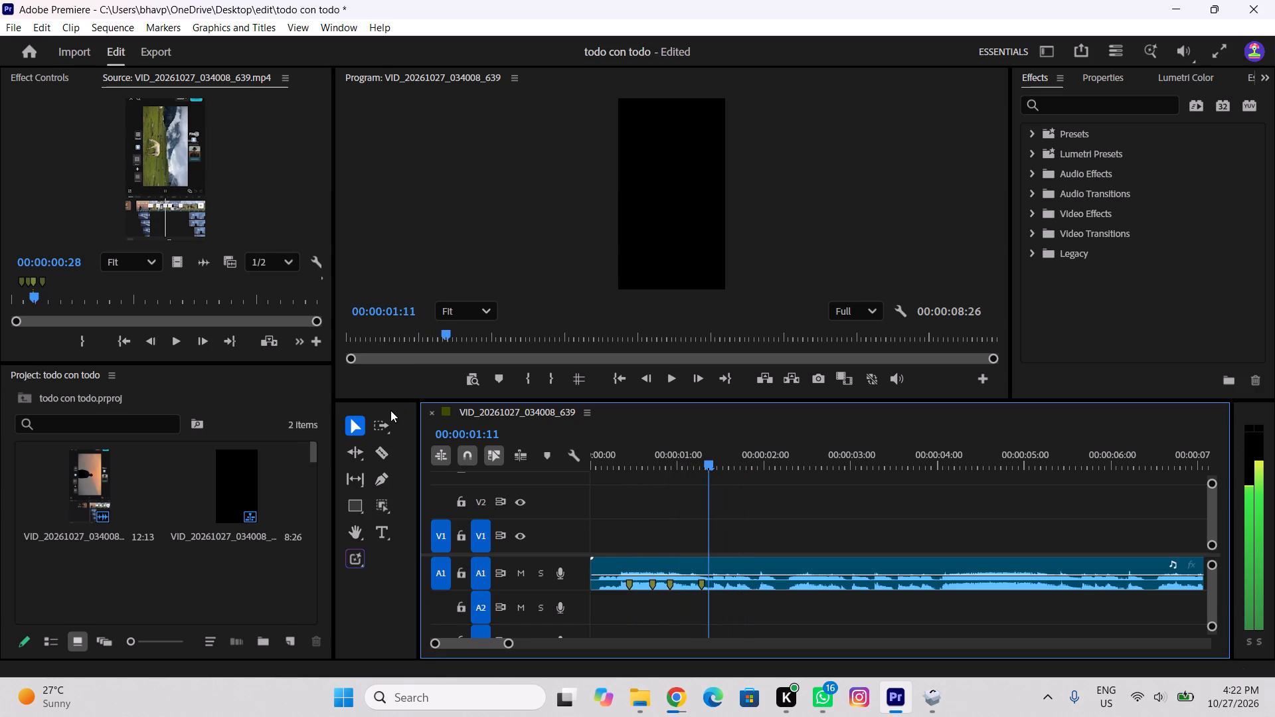
key(Right)
key(Right)
key(Right)
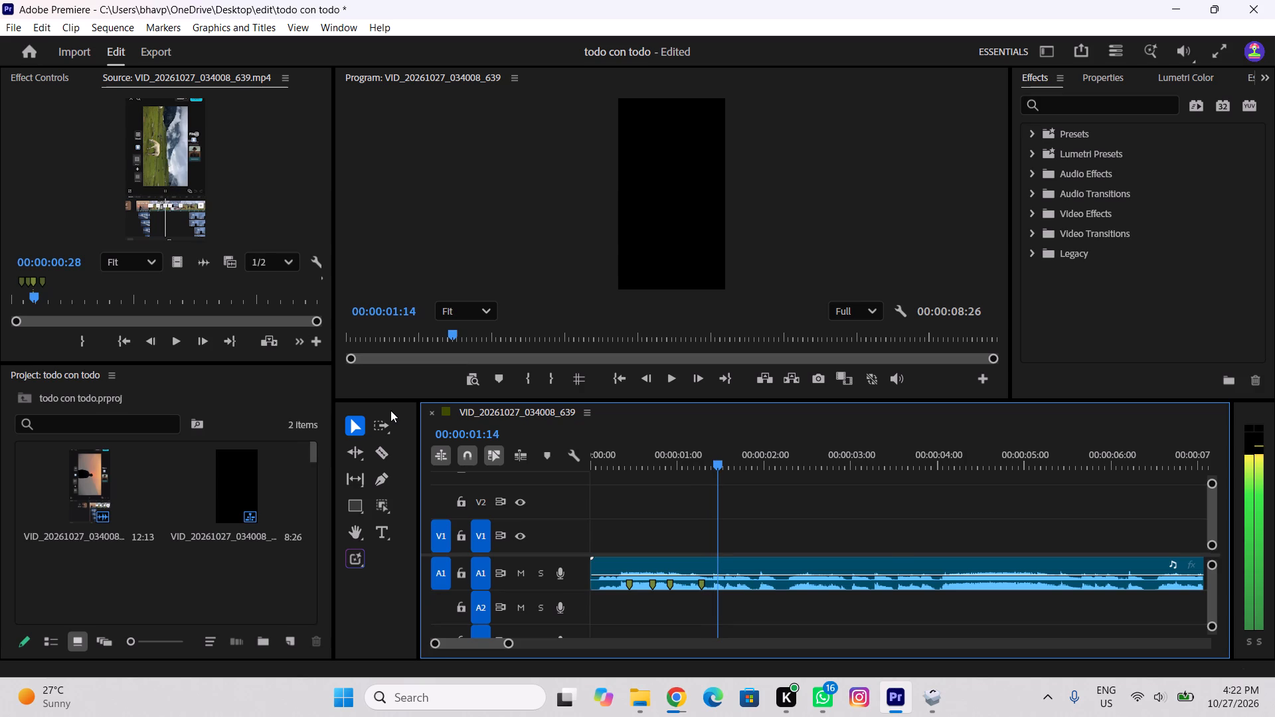
key(Left)
key(comma)
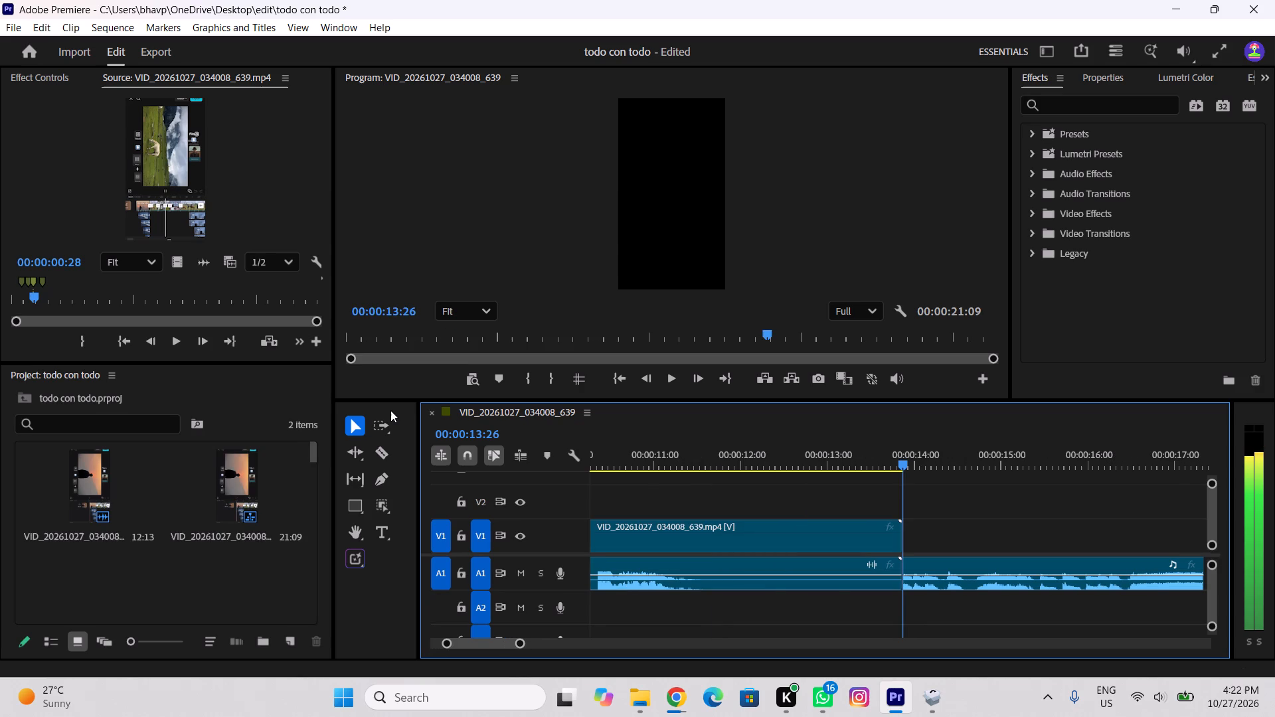
key(ctrl+z)
key(m)
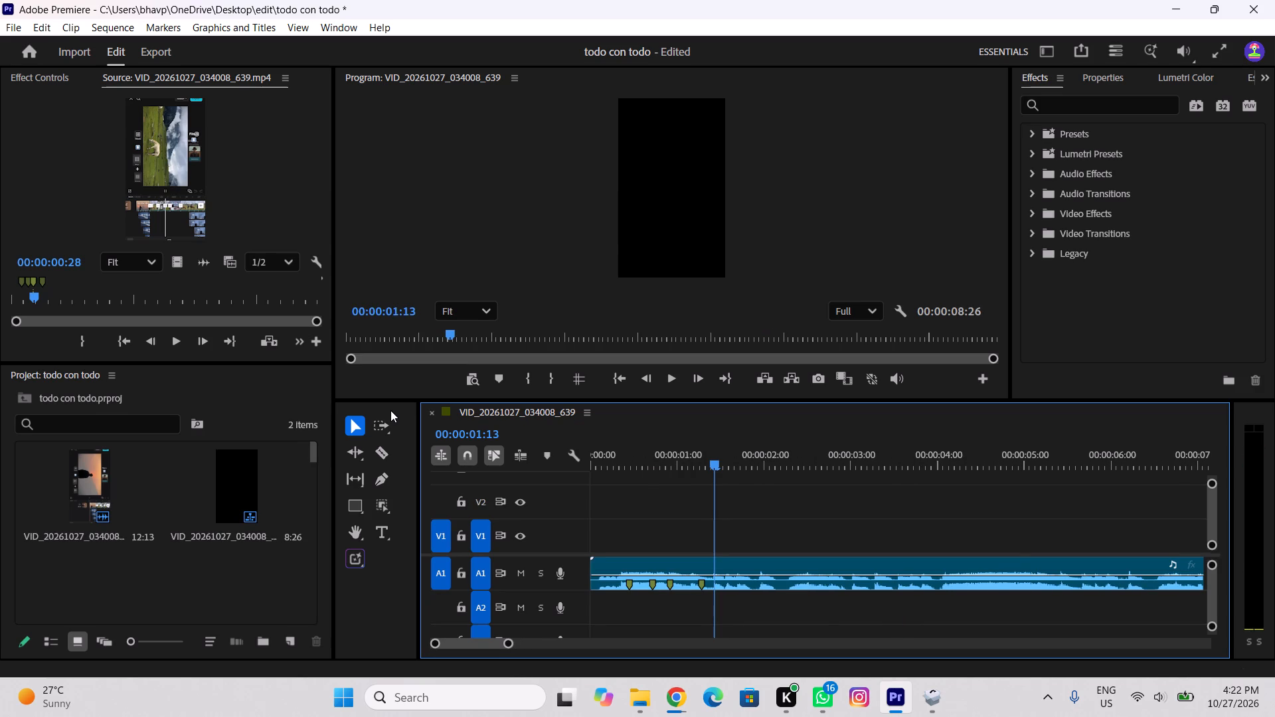
key(ctrl+z)
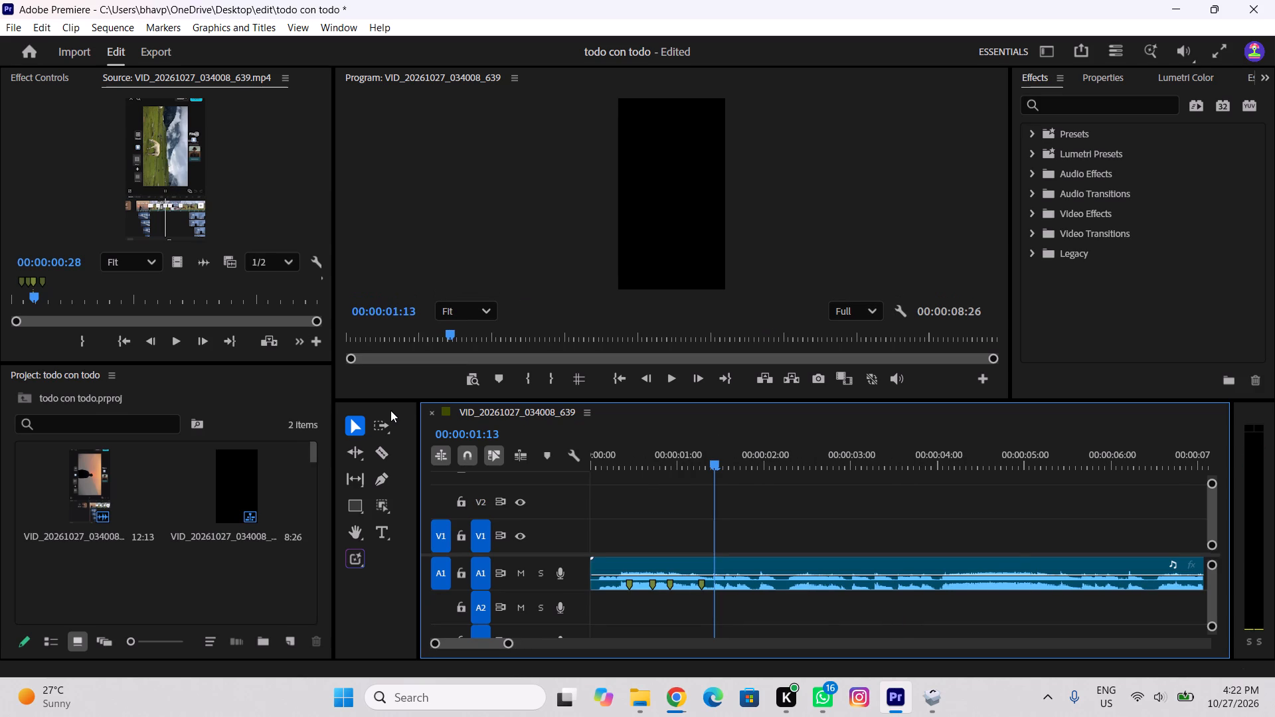
click(742, 570)
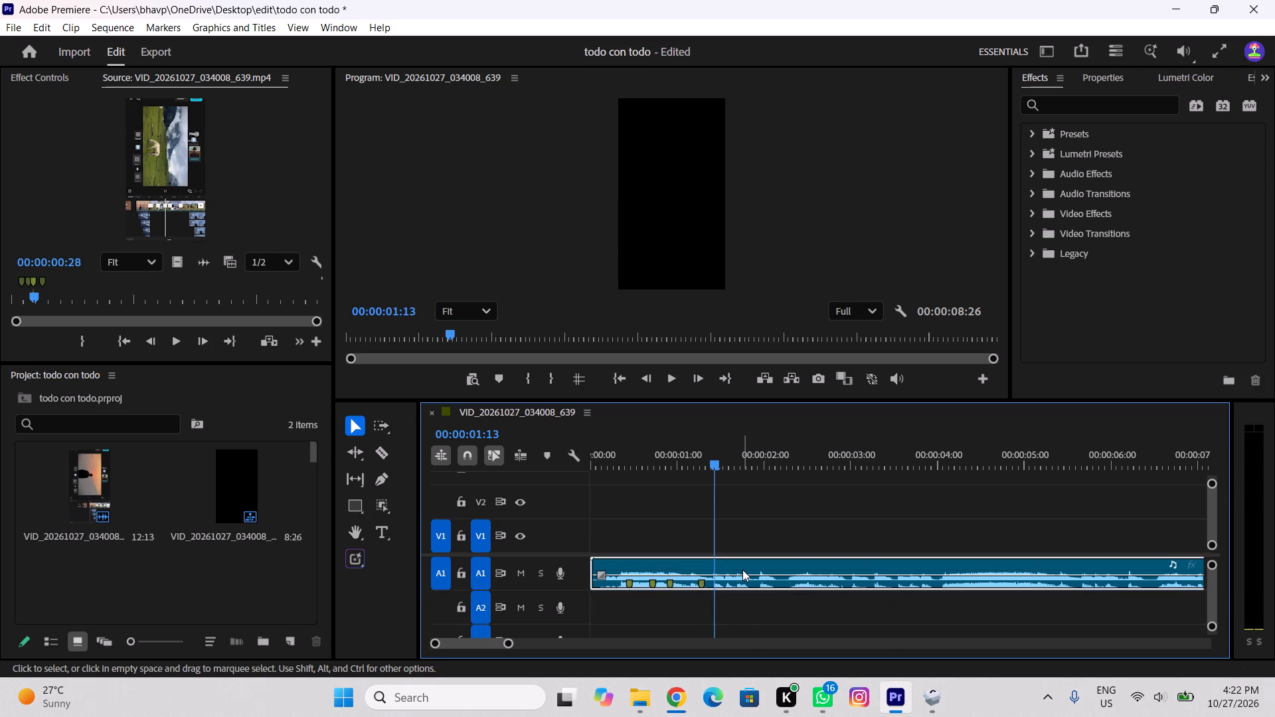
key(m)
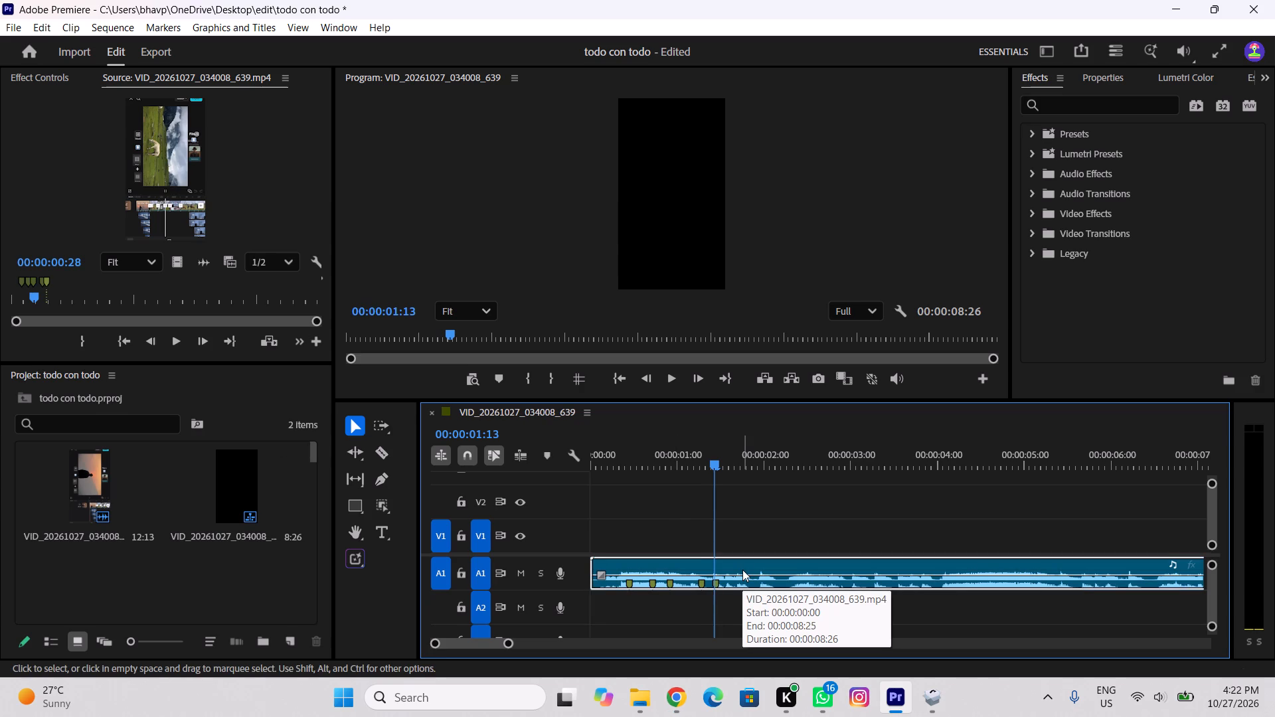
Add a beat marker to the audio clip five frames further on, at 00:00:01:18.
key(Right)
key(Right)
key(Right)
key(Right)
key(Right)
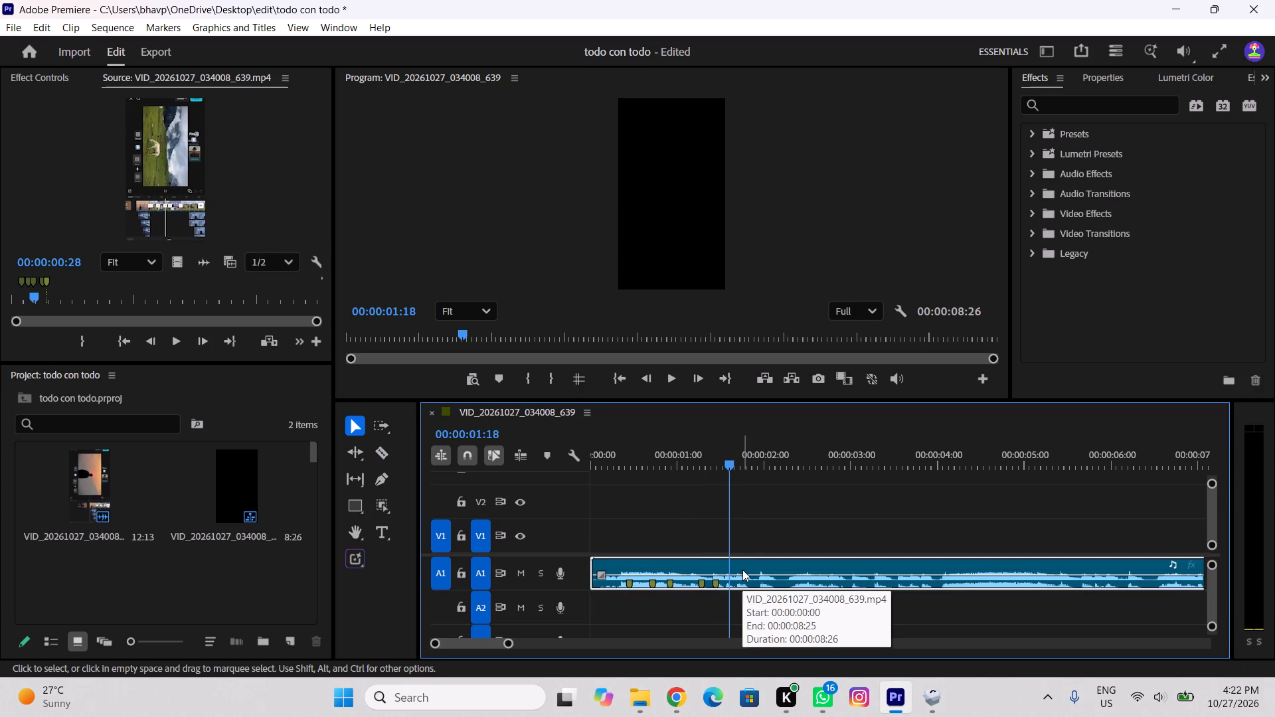
key(m)
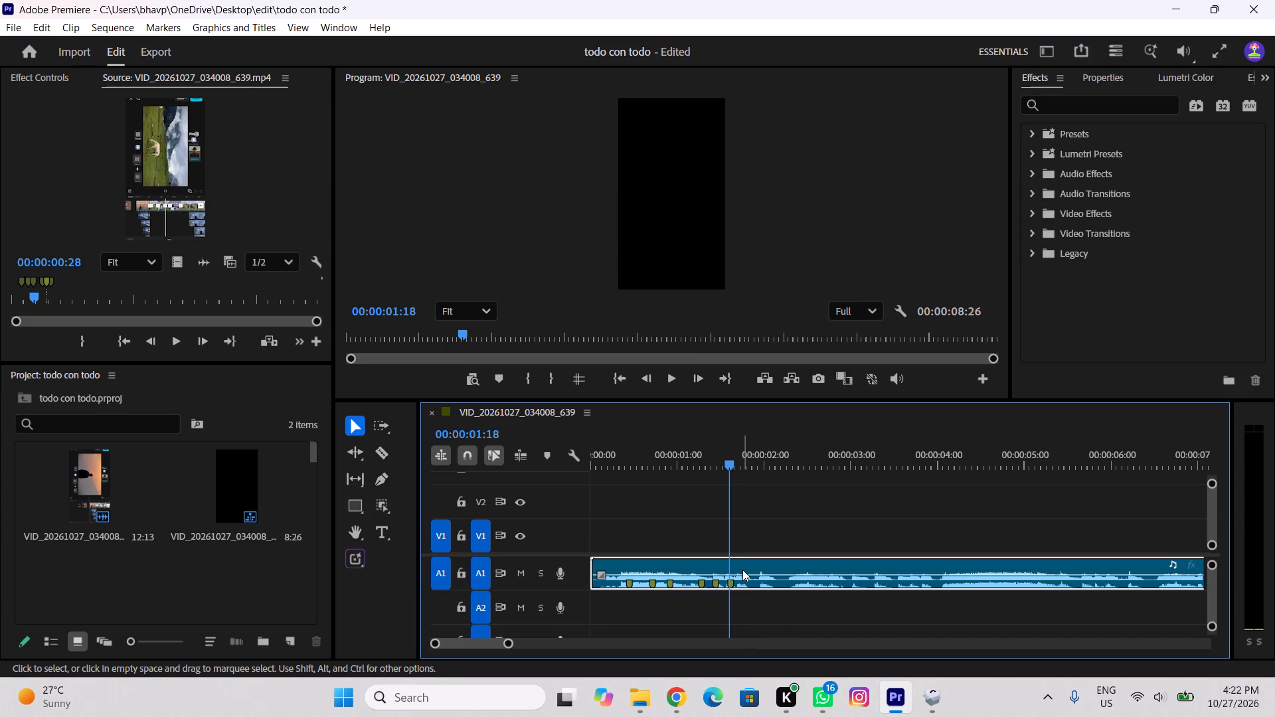
Replay the marked beats and add further markers to the audio clip at 00:00:01:23 and 00:00:02:02.
key(Right)
key(Right)
key(Right)
key(Right)
key(Left)
key(Left)
key(Left)
key(Left)
key(Left)
key(Left)
key(Left)
key(Left)
key(Left)
key(Left)
key(Left)
key(Left)
key(Left)
key(Left)
key(Left)
key(Left)
key(Left)
key(Left)
key(Left)
key(Left)
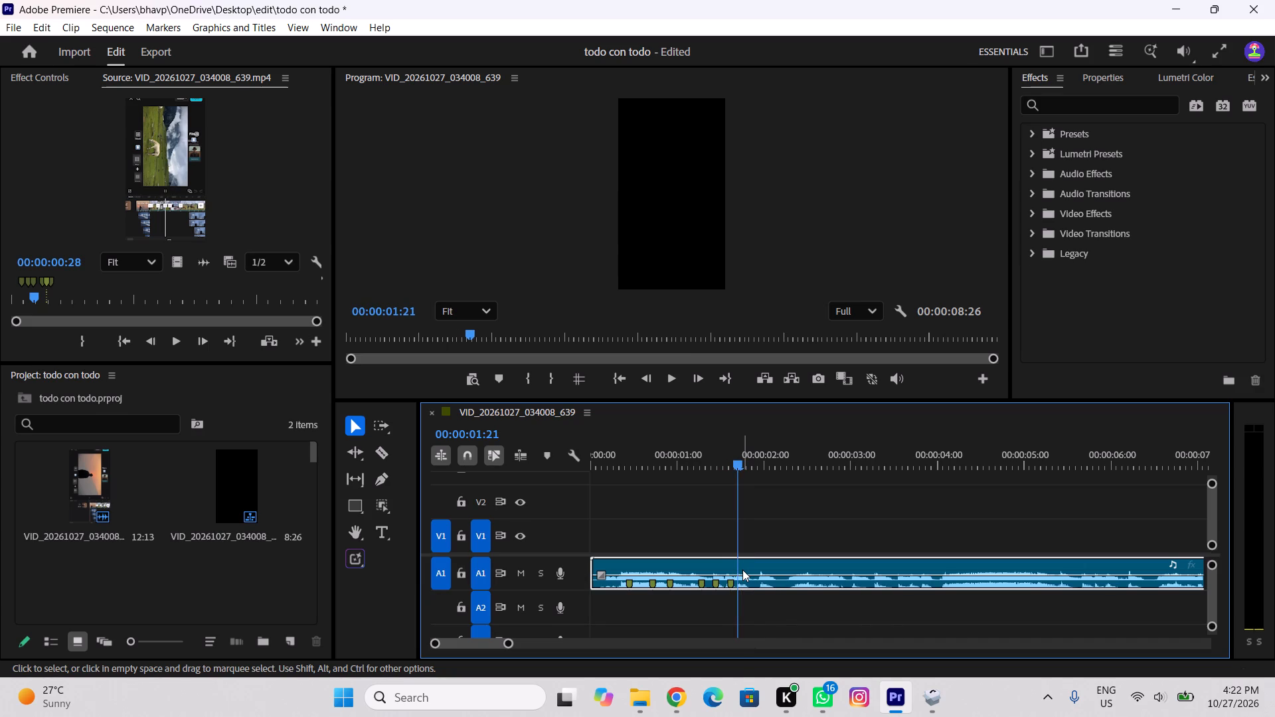
key(space)
key(space)
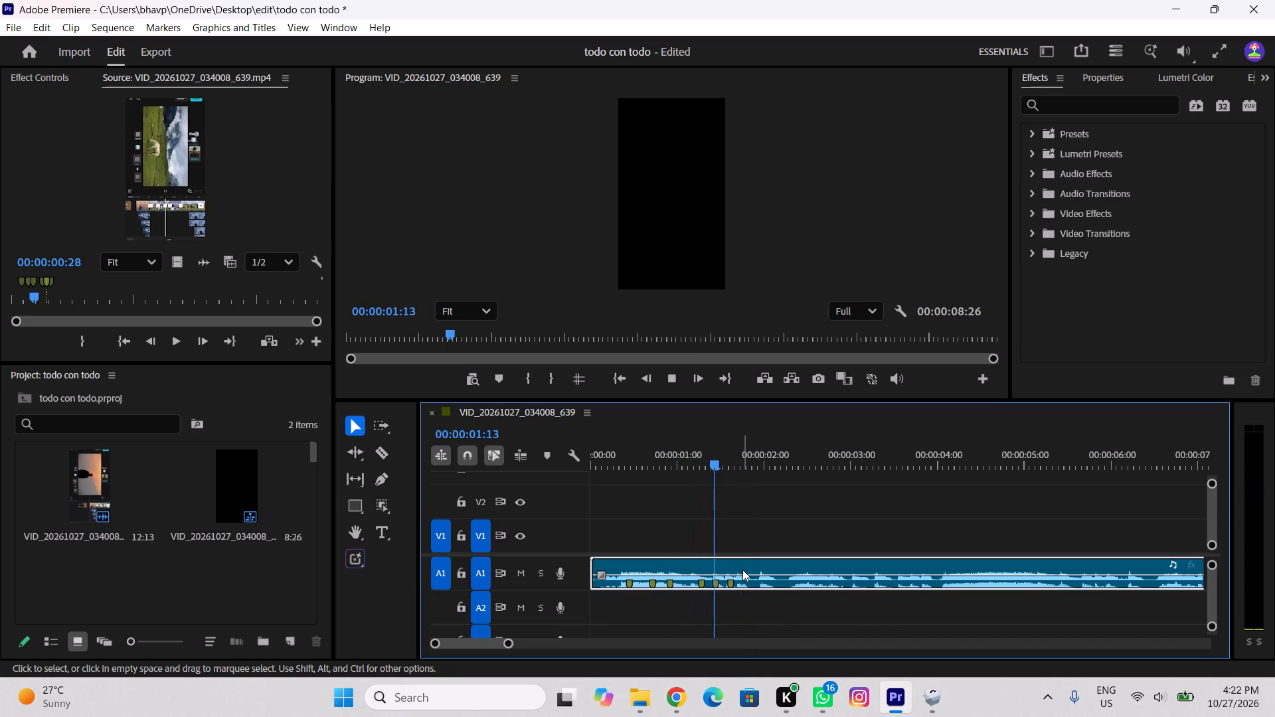
key(space)
key(space)
text(m)
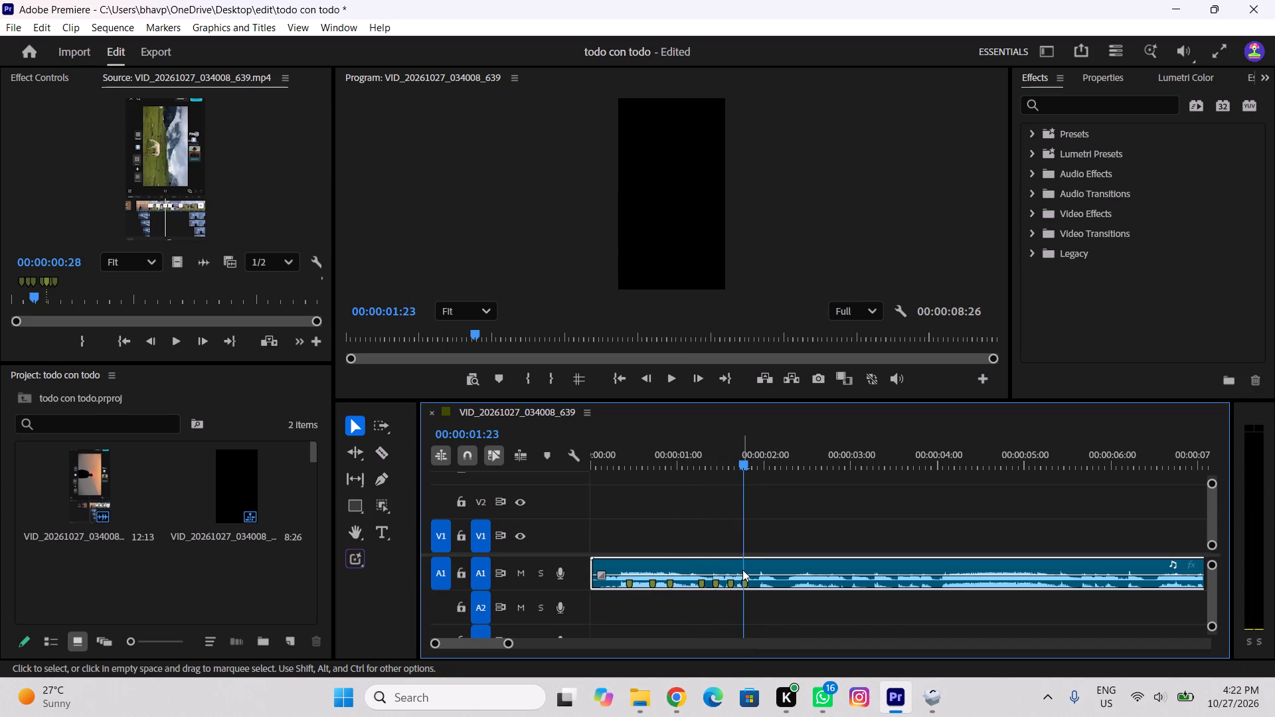
key(space)
key(space)
text(m)
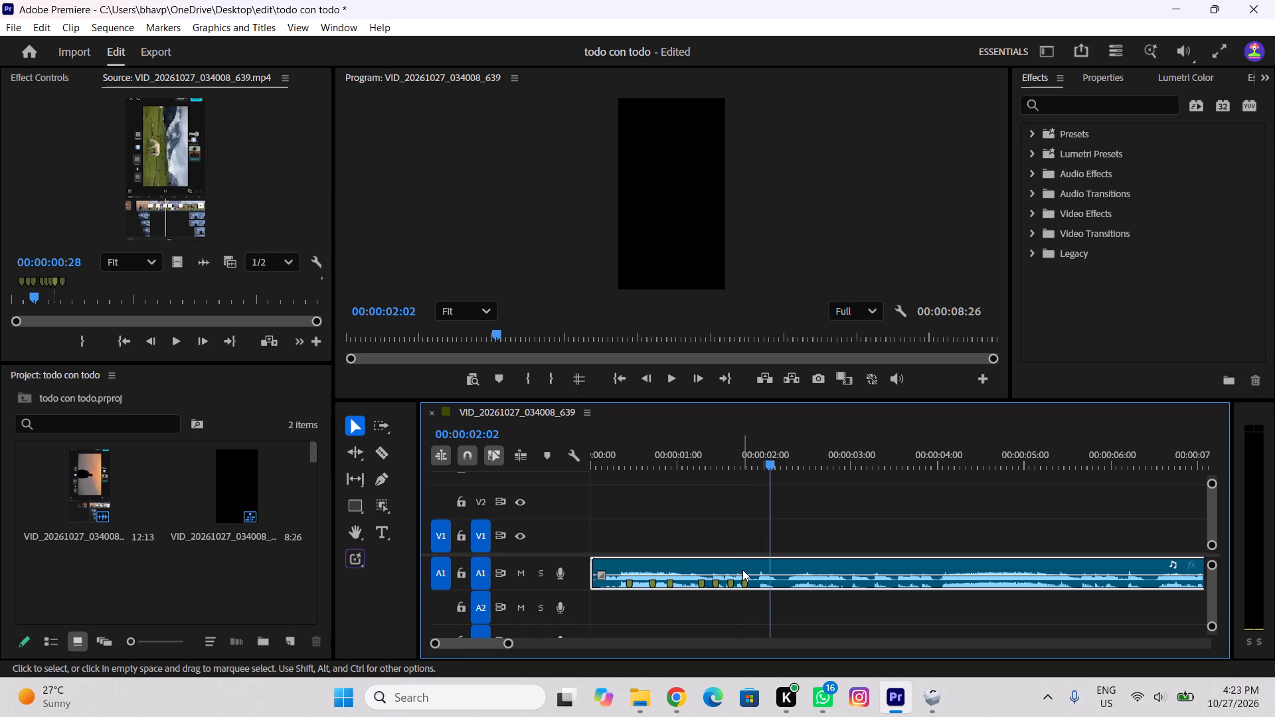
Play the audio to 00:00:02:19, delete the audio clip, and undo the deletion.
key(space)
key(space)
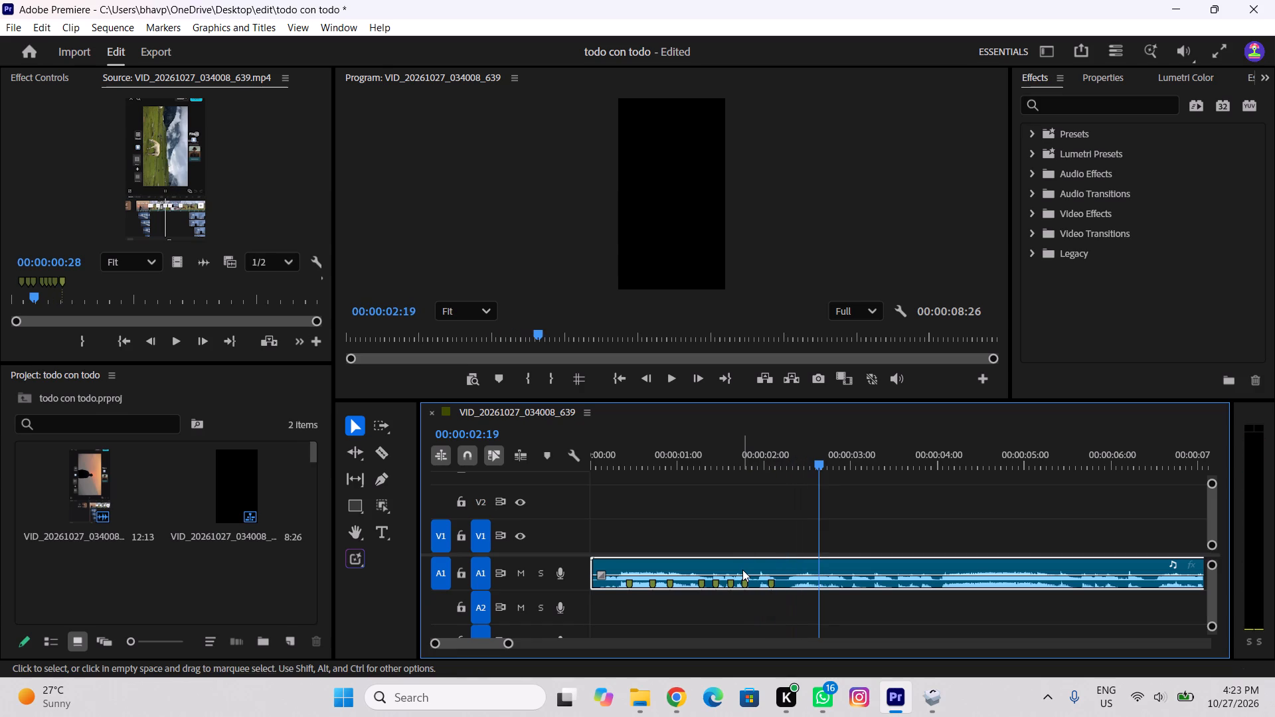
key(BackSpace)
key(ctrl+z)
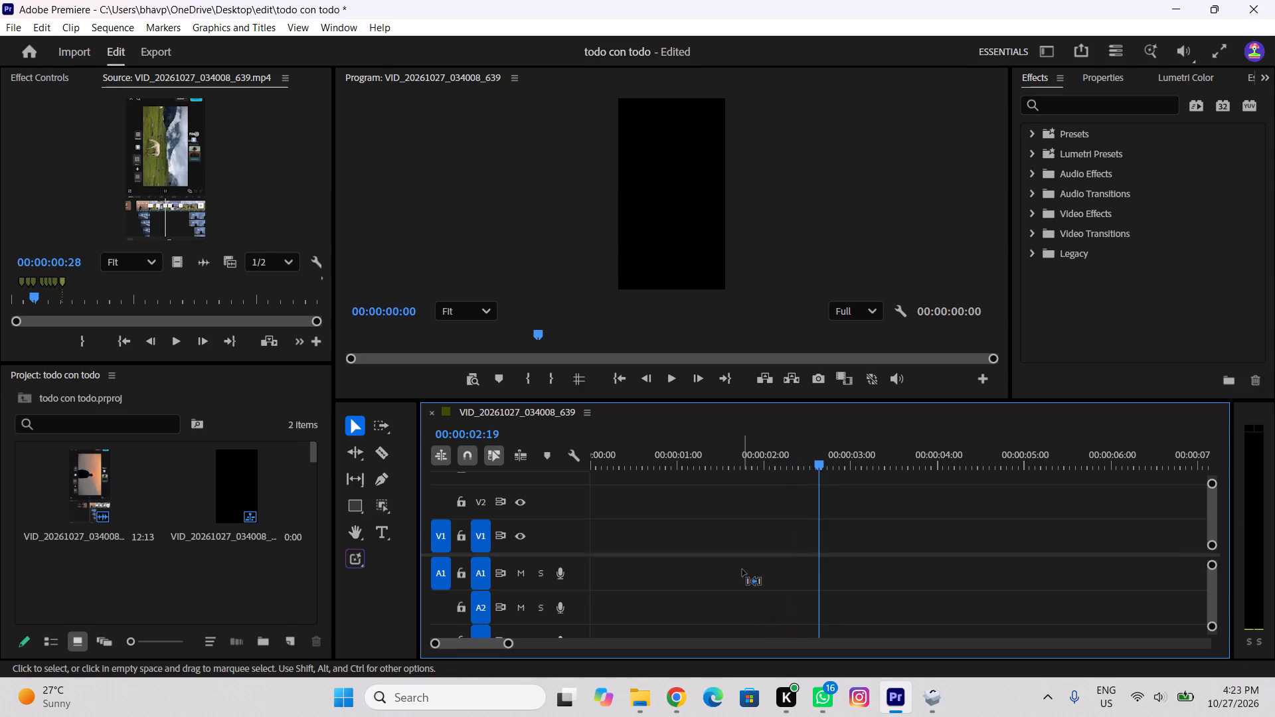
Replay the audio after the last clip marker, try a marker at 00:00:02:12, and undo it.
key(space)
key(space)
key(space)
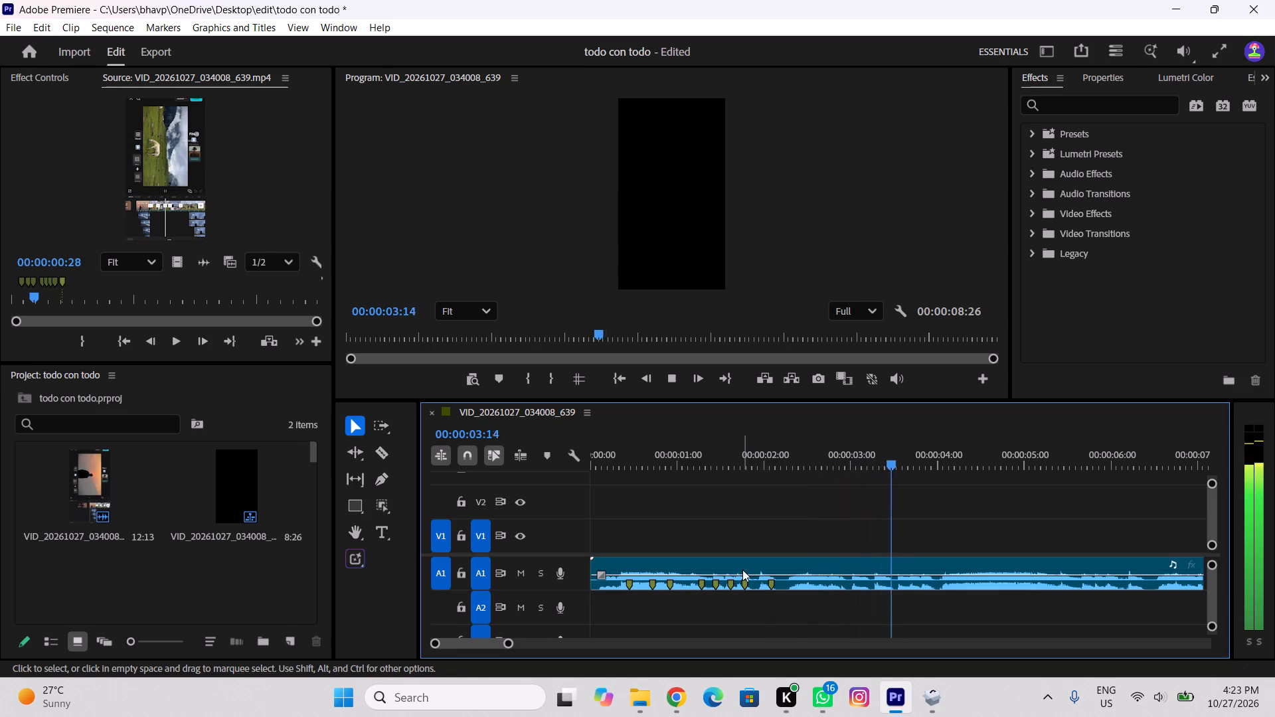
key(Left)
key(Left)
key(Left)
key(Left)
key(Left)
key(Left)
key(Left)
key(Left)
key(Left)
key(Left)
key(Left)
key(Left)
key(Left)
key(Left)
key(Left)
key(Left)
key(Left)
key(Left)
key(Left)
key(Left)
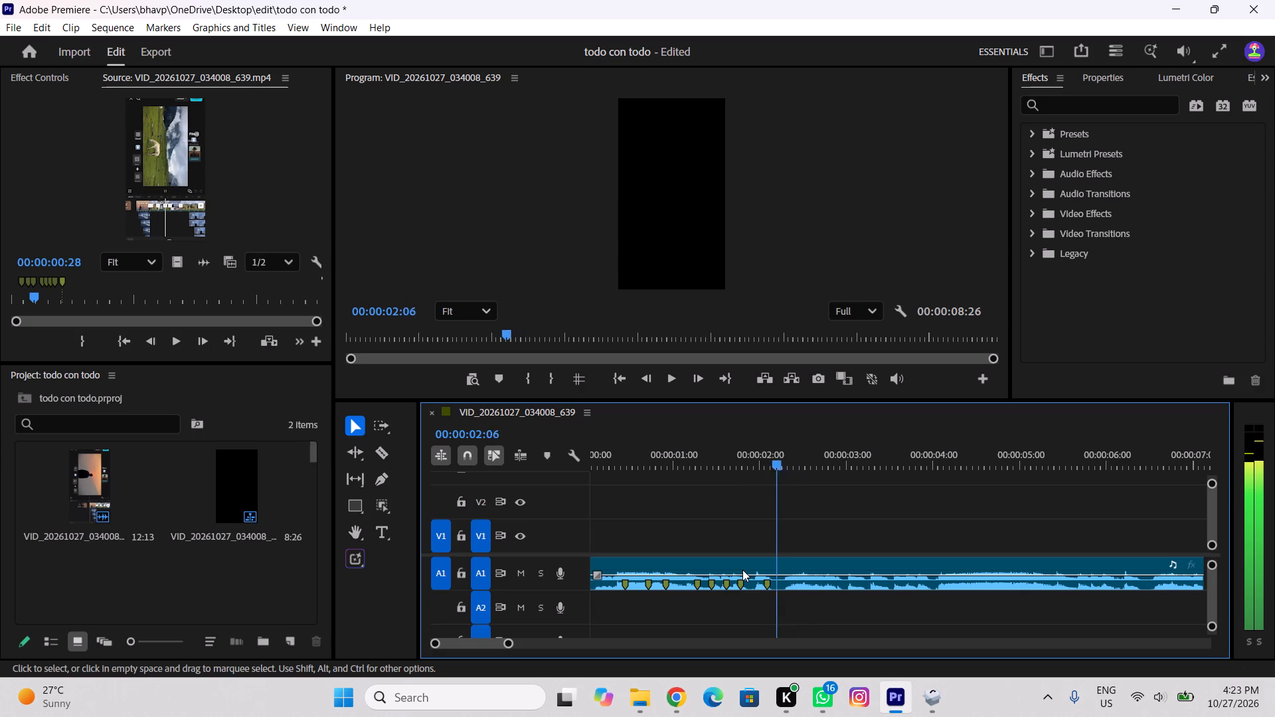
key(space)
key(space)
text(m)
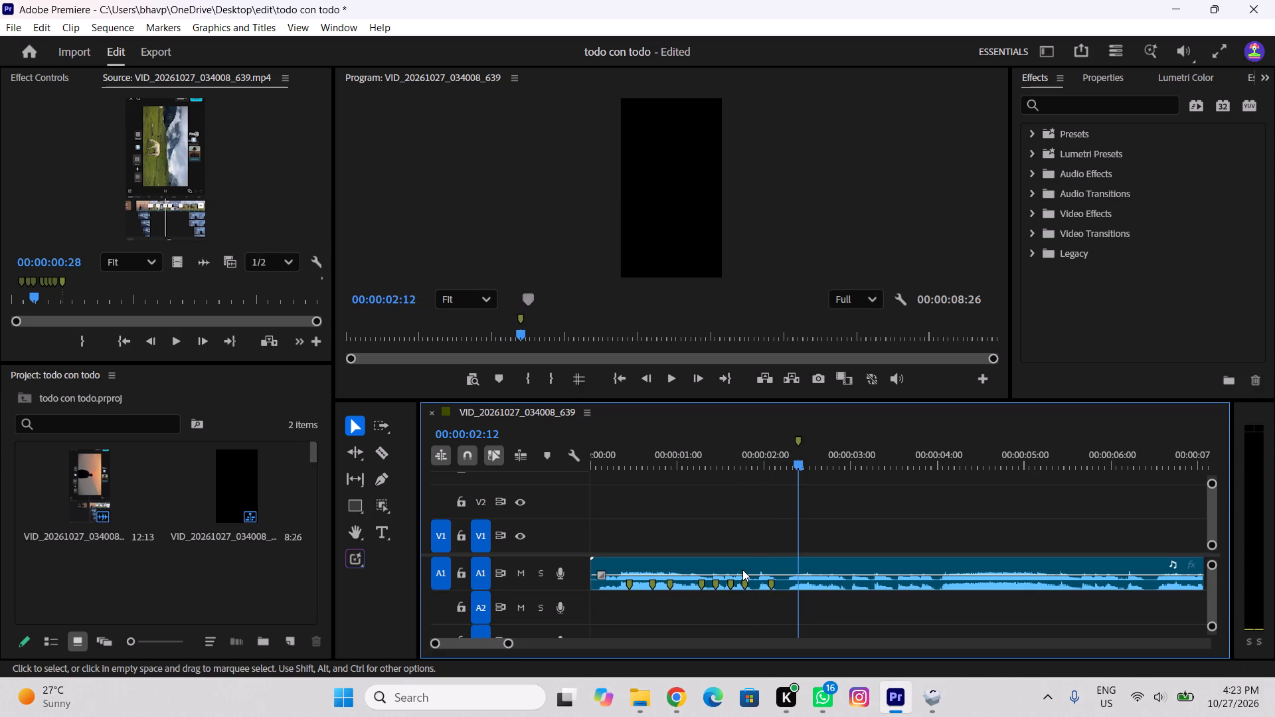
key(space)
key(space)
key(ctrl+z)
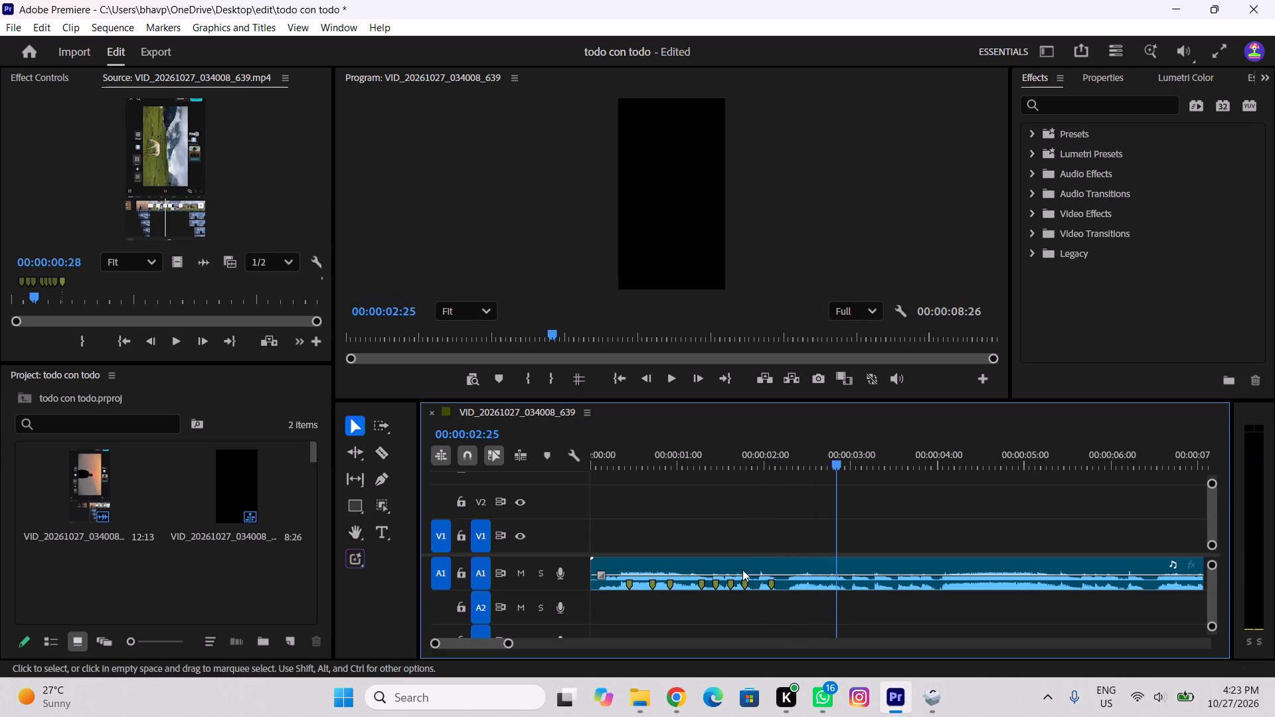
Move the playhead back to 00:00:01:28, just before the last marker on the audio clip.
key(Left)
key(Left)
key(Left)
key(Left)
key(Left)
key(Left)
key(Left)
key(Left)
key(Left)
key(Left)
key(Left)
key(Left)
key(Left)
key(Left)
key(Left)
key(Left)
key(Left)
key(Left)
key(Left)
key(Left)
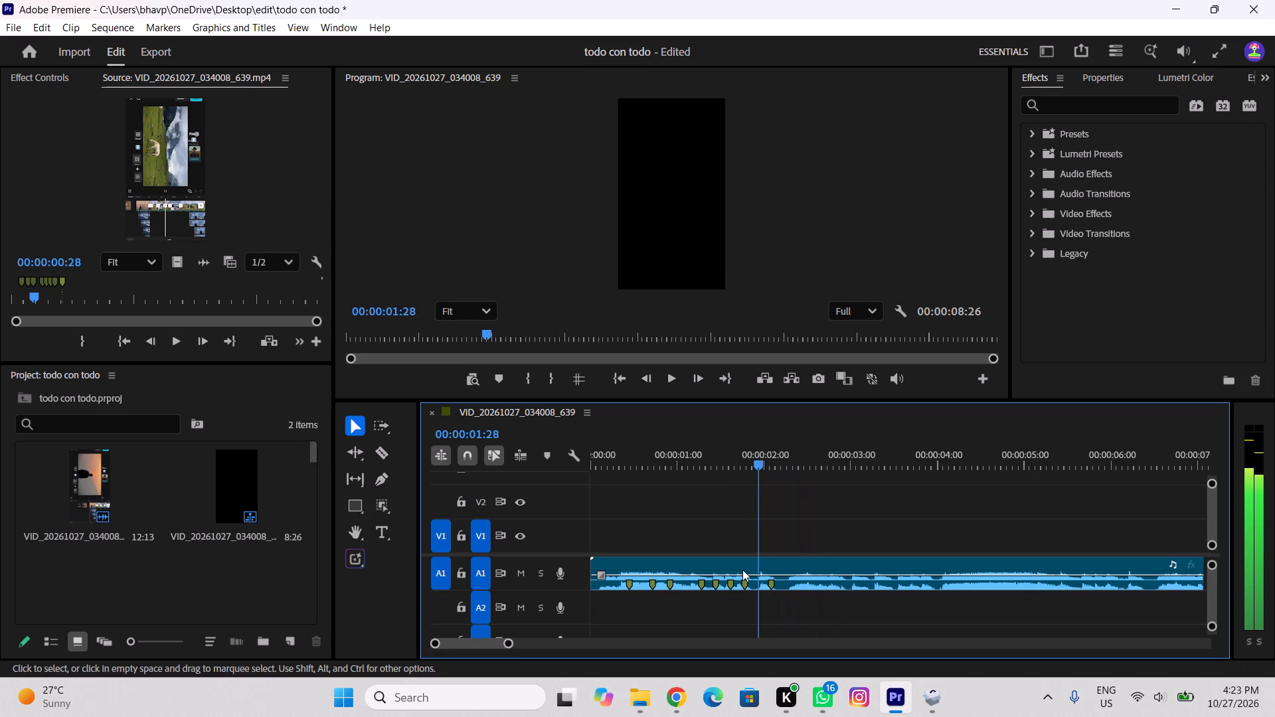
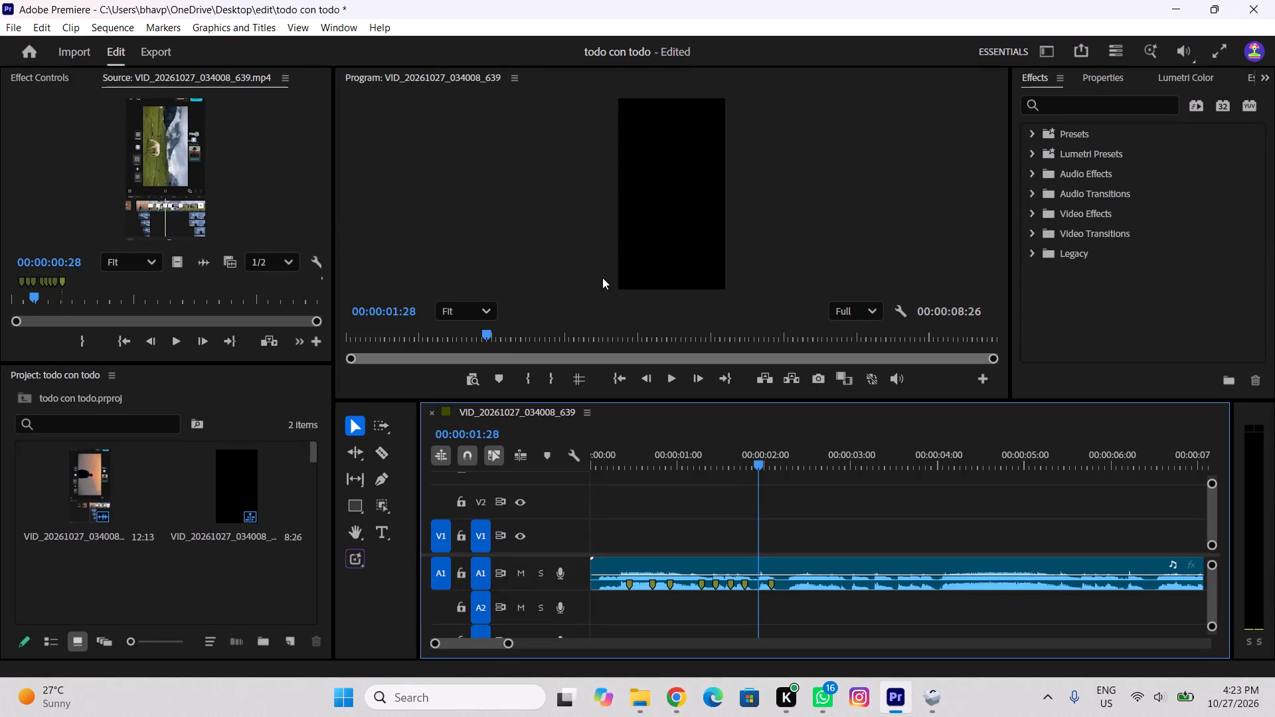
Undo all the beat markers added to the audio clip.
key(ctrl+z)
key(ctrl+z)
key(ctrl+z)
key(ctrl+z)
key(ctrl+z)
key(ctrl+z)
key(ctrl+z)
key(ctrl+z)
key(ctrl+z)
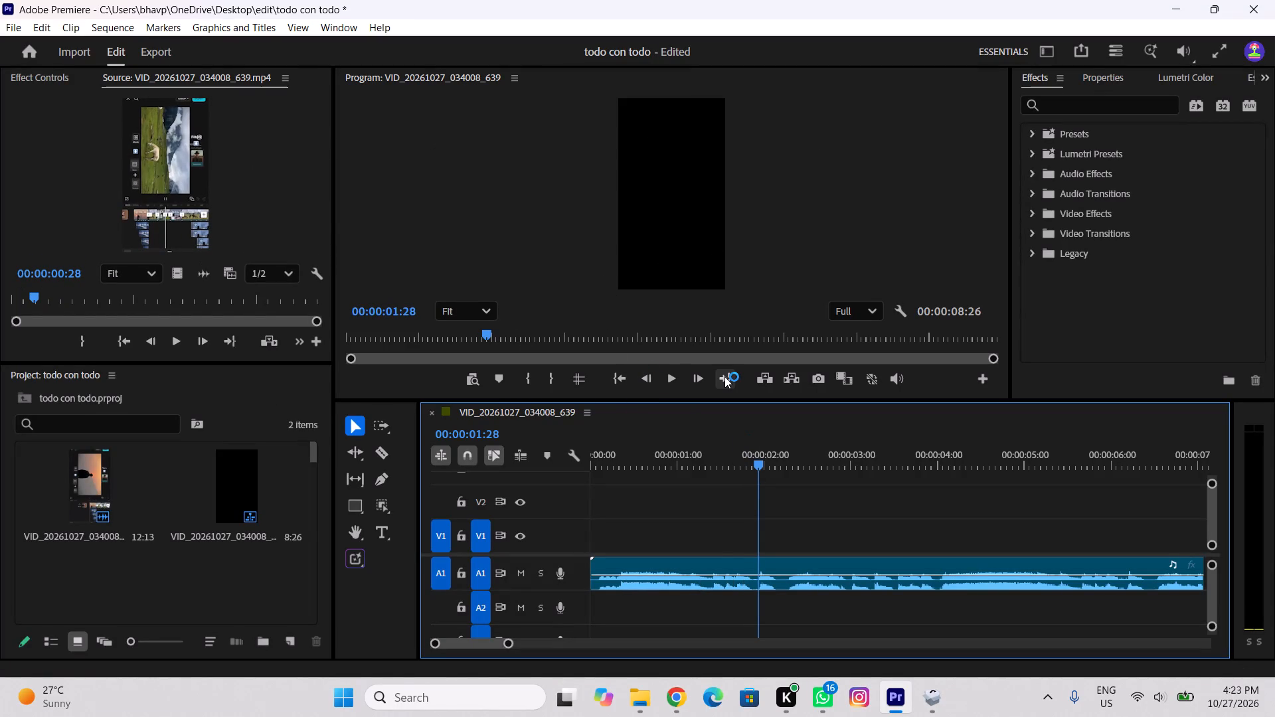
Keep undoing back through the audio sequence and the reference video import until the project is empty.
key(ctrl+z)
key(ctrl+z)
key(ctrl+z)
key(ctrl+z)
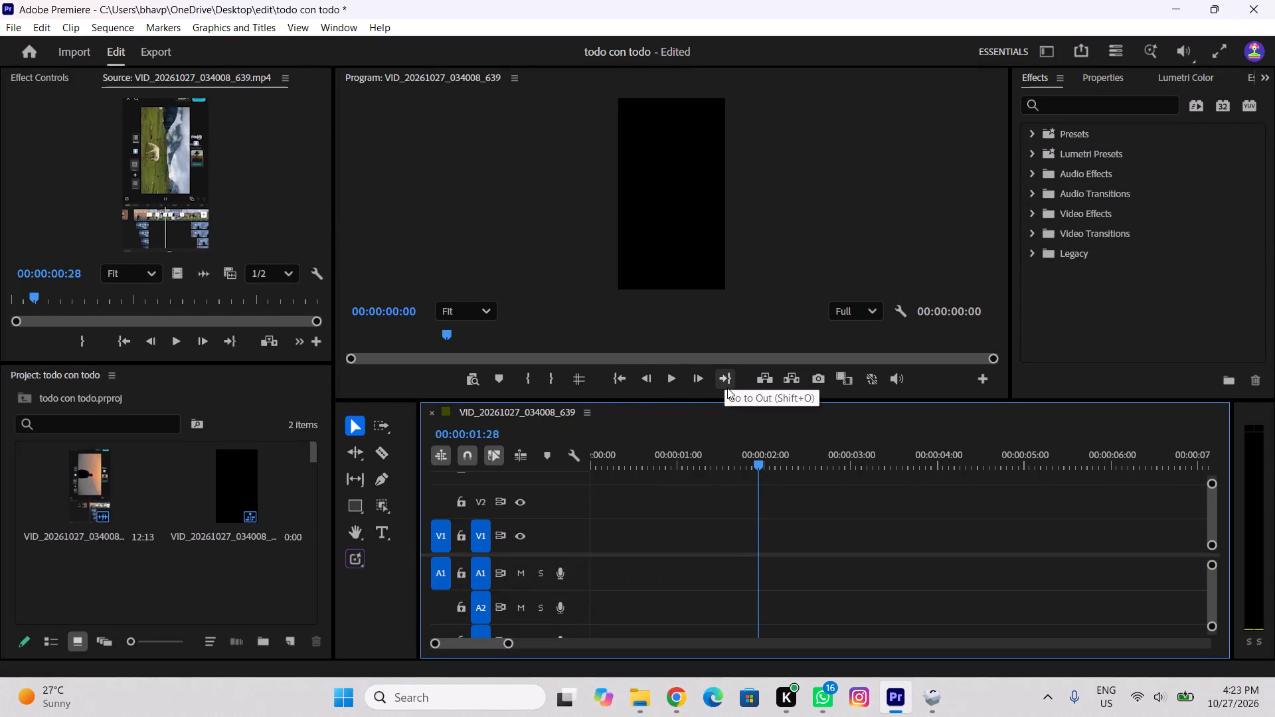
key(ctrl+z)
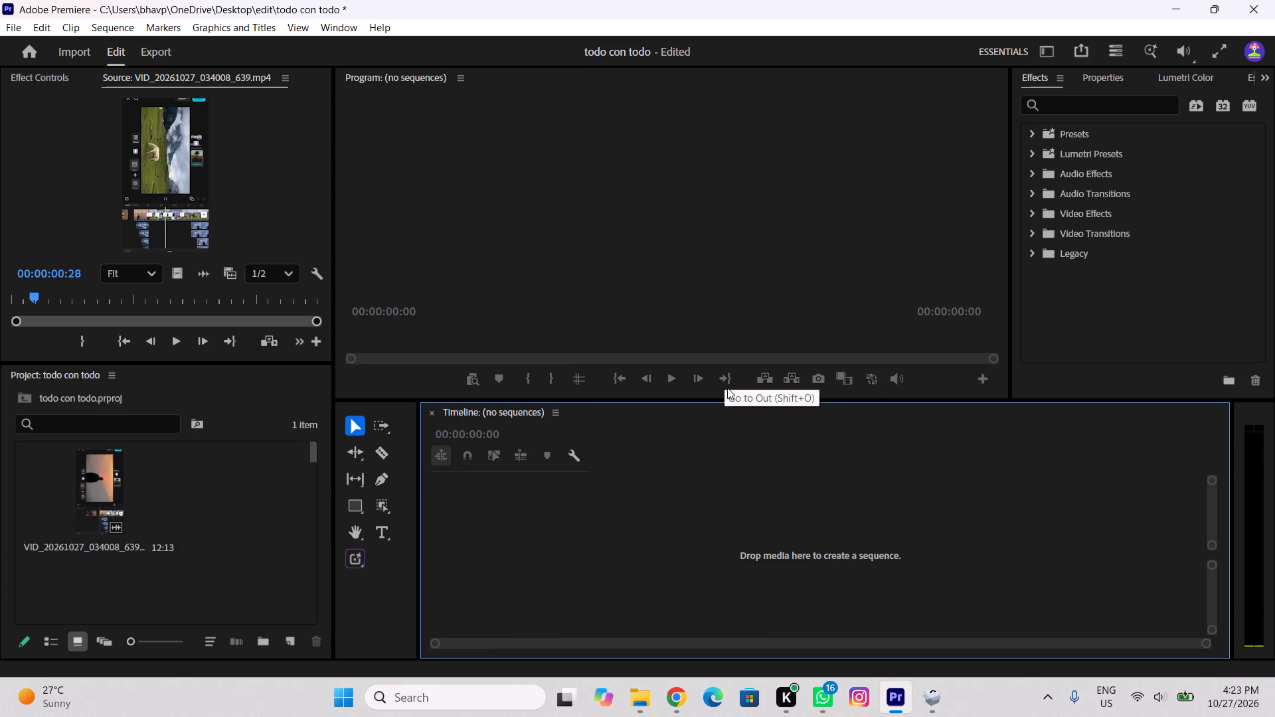
key(ctrl+z)
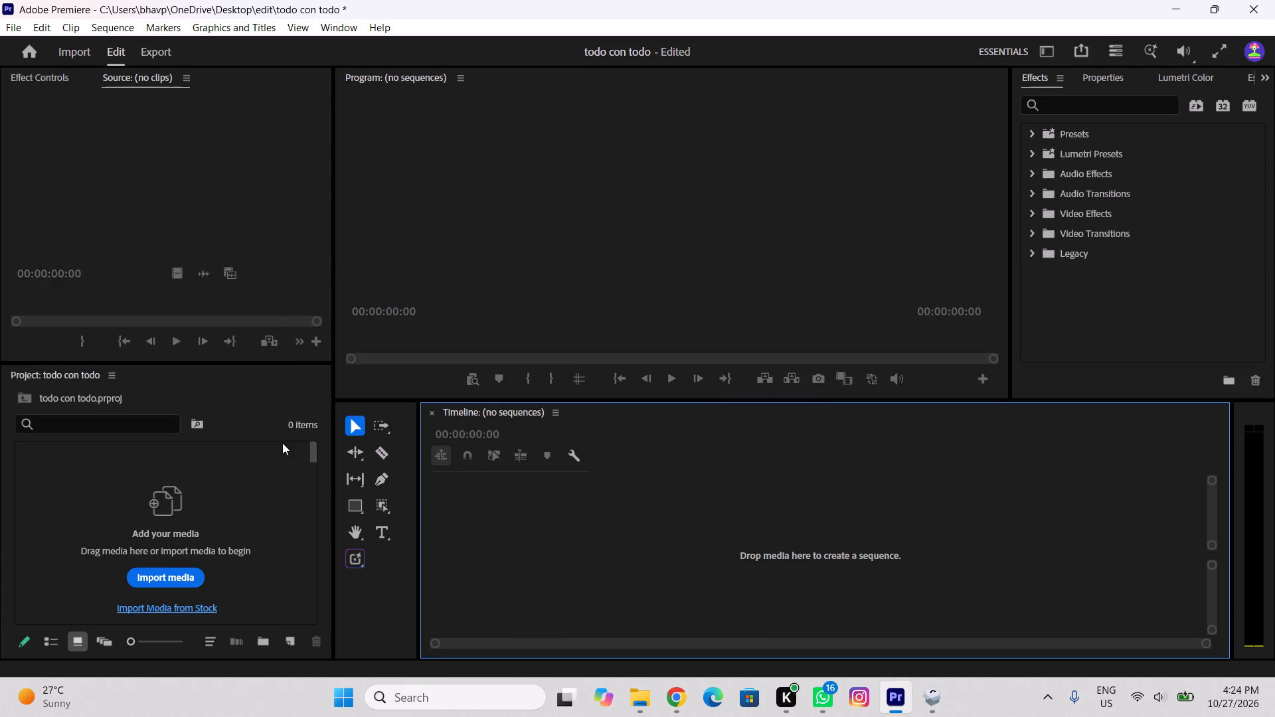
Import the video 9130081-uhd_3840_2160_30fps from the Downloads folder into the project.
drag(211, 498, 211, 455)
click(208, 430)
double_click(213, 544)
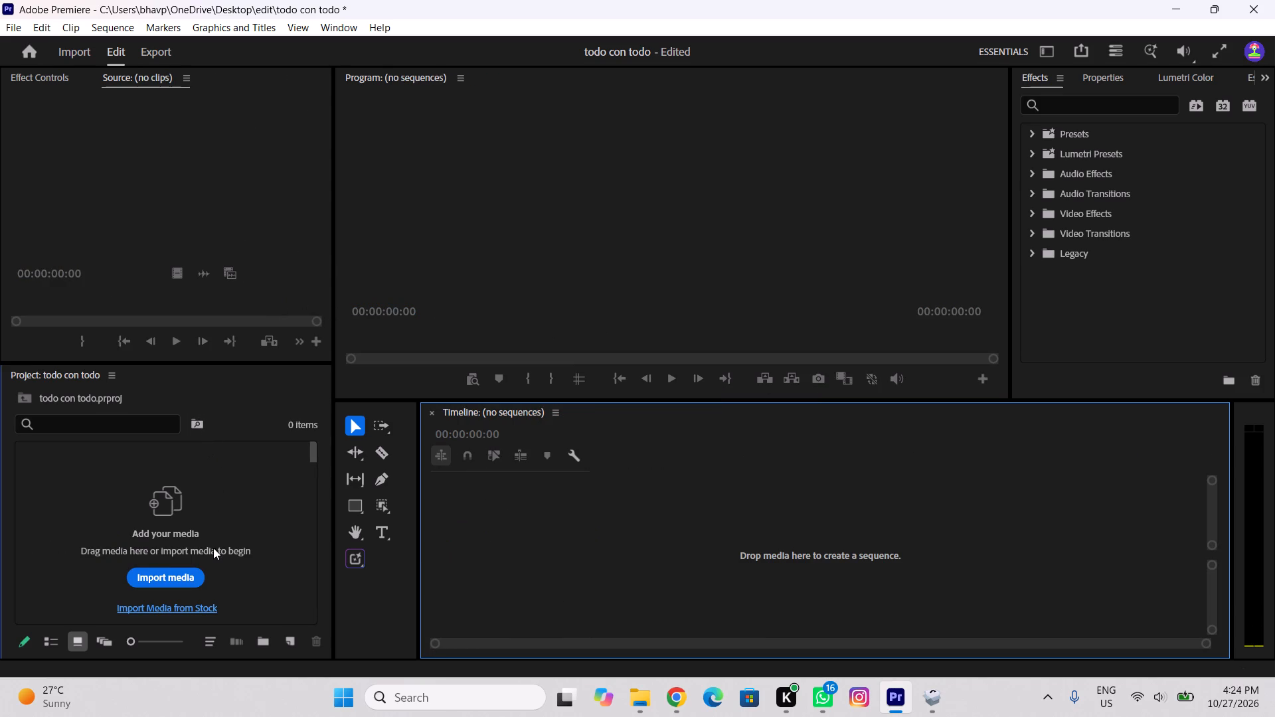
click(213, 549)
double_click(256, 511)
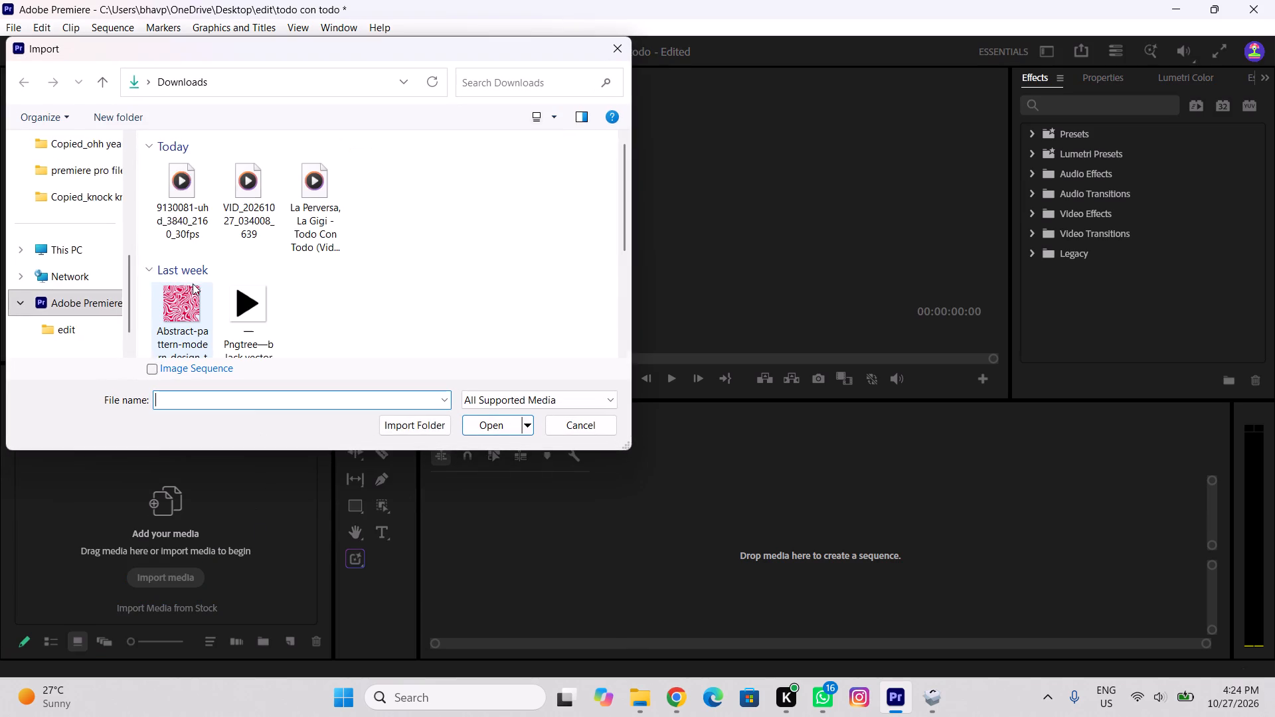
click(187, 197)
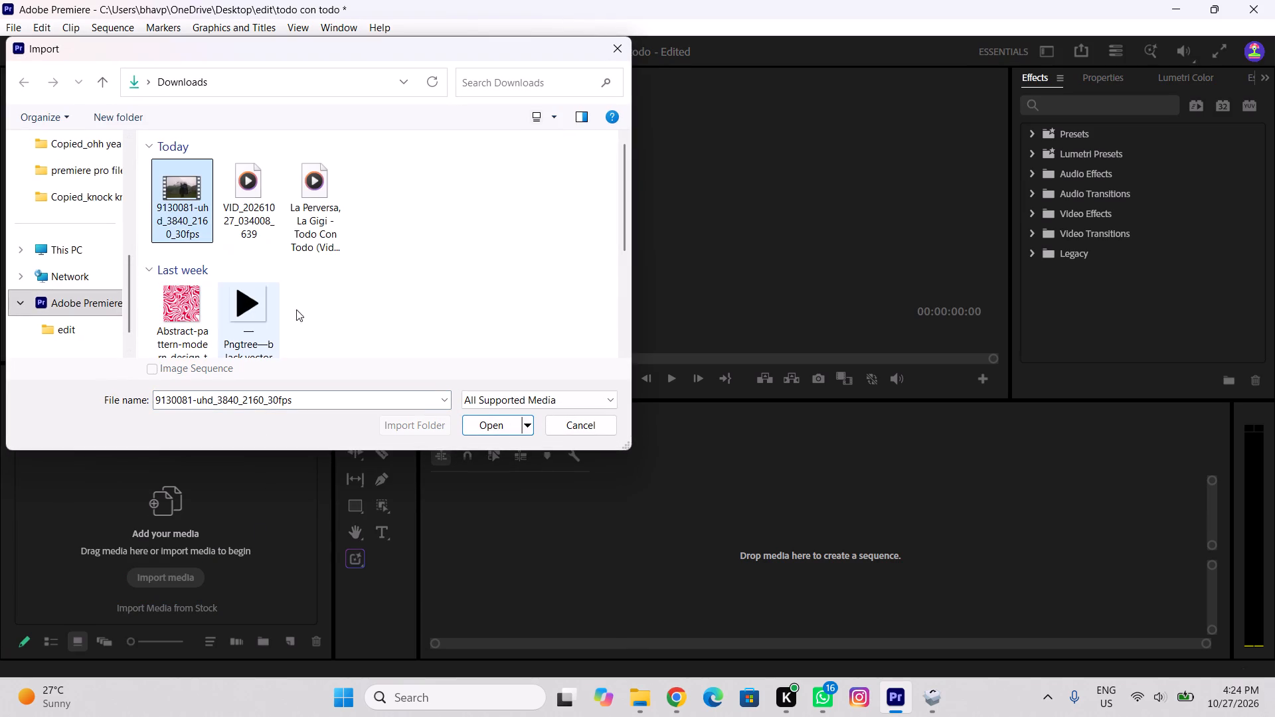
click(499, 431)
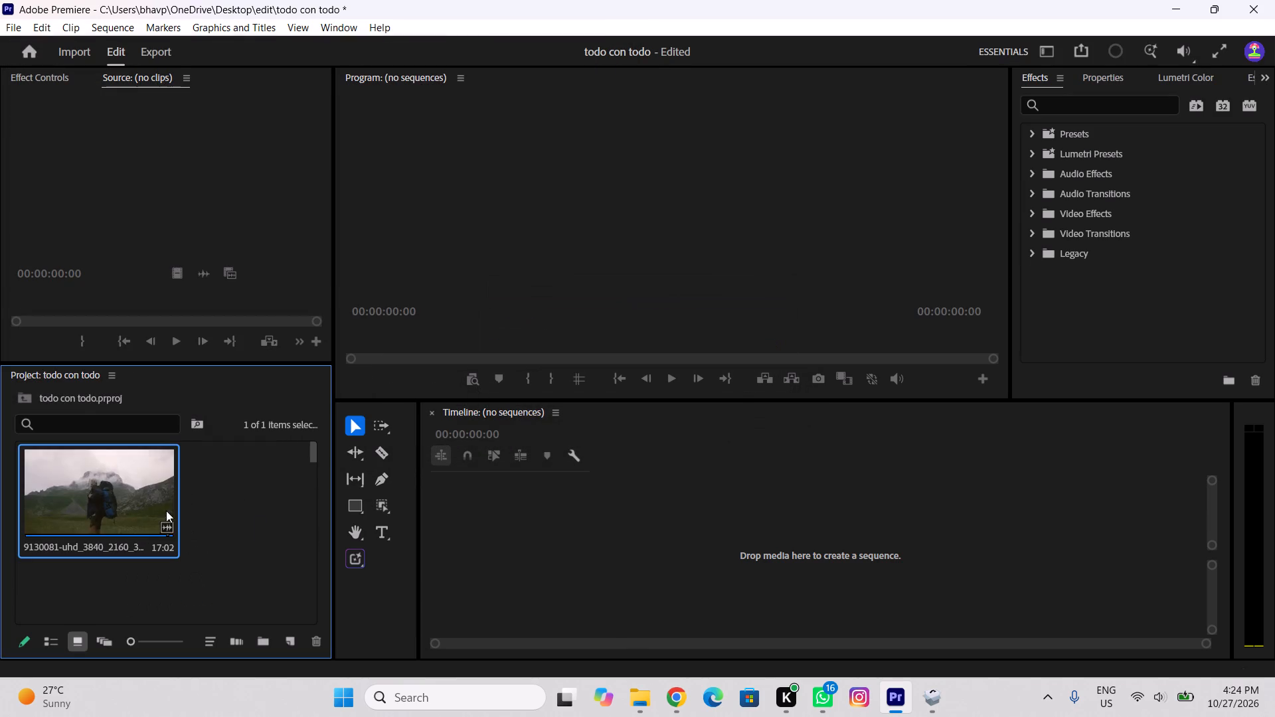
Load the hiker clip in the Source monitor, scrub back to its start and play its opening frames.
drag(165, 511, 183, 163)
drag(195, 291, 155, 299)
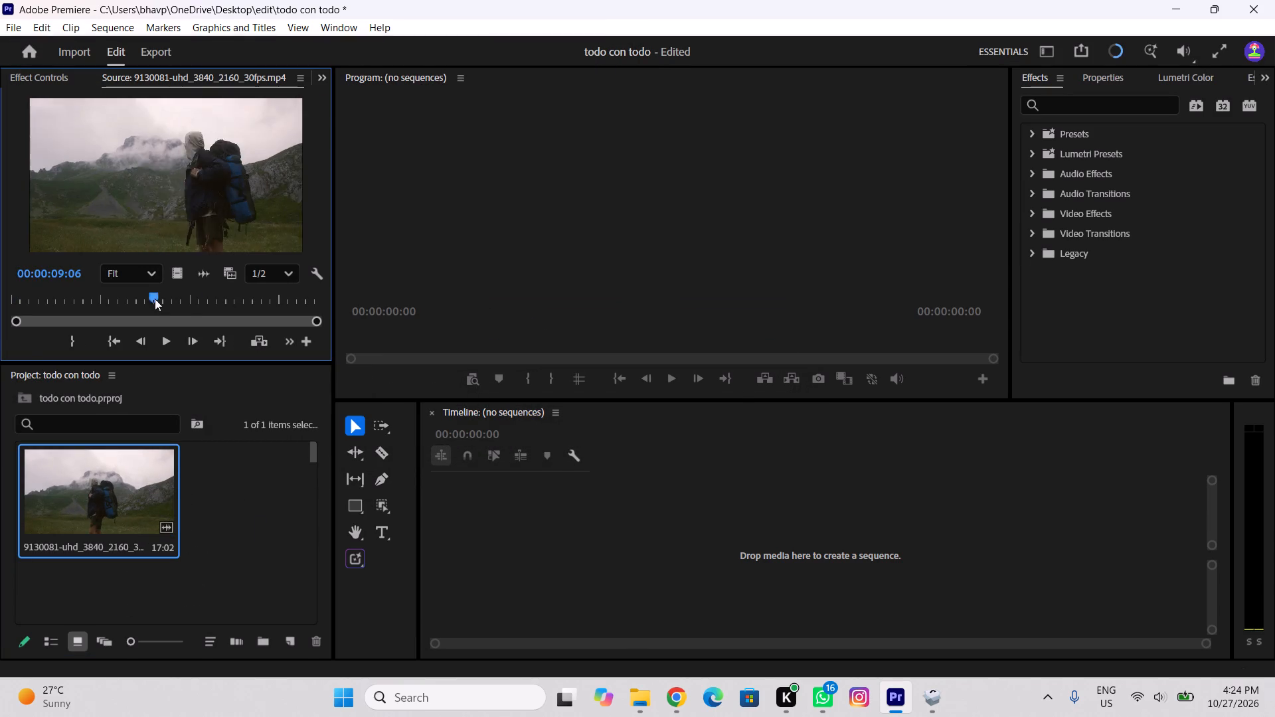
drag(155, 299, 0, 332)
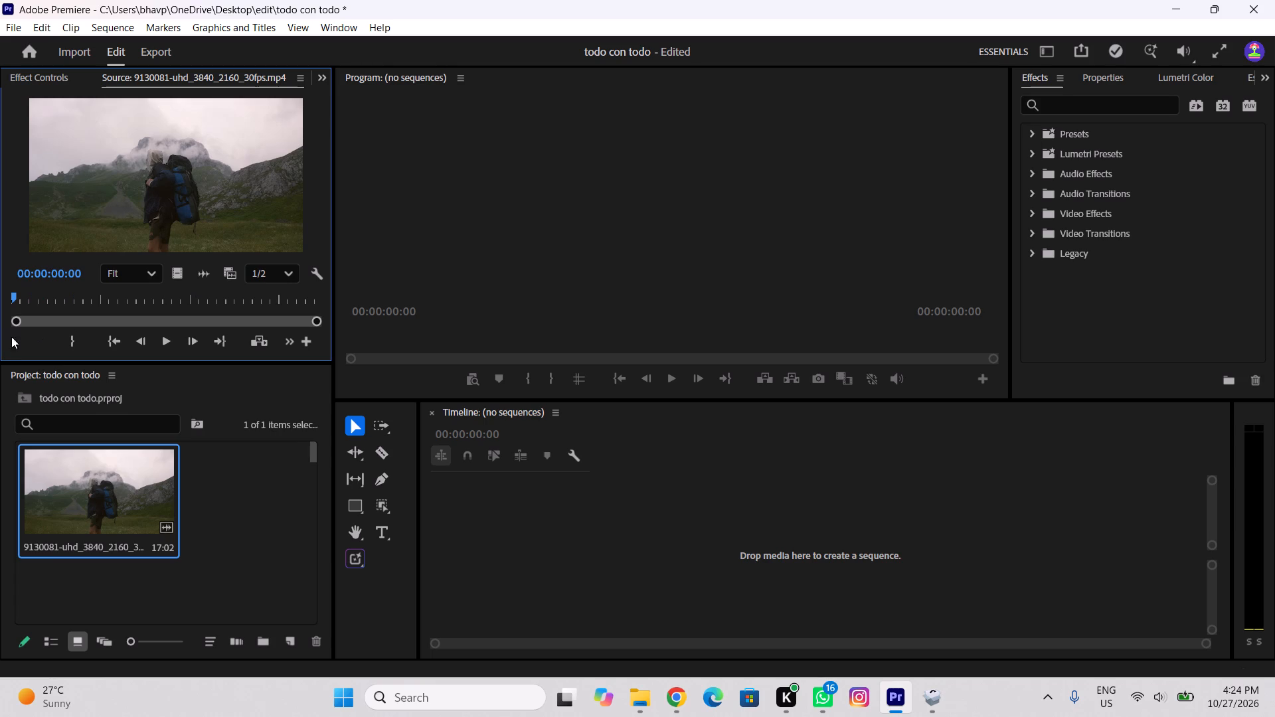
drag(94, 291, 2, 303)
key(space)
key(space)
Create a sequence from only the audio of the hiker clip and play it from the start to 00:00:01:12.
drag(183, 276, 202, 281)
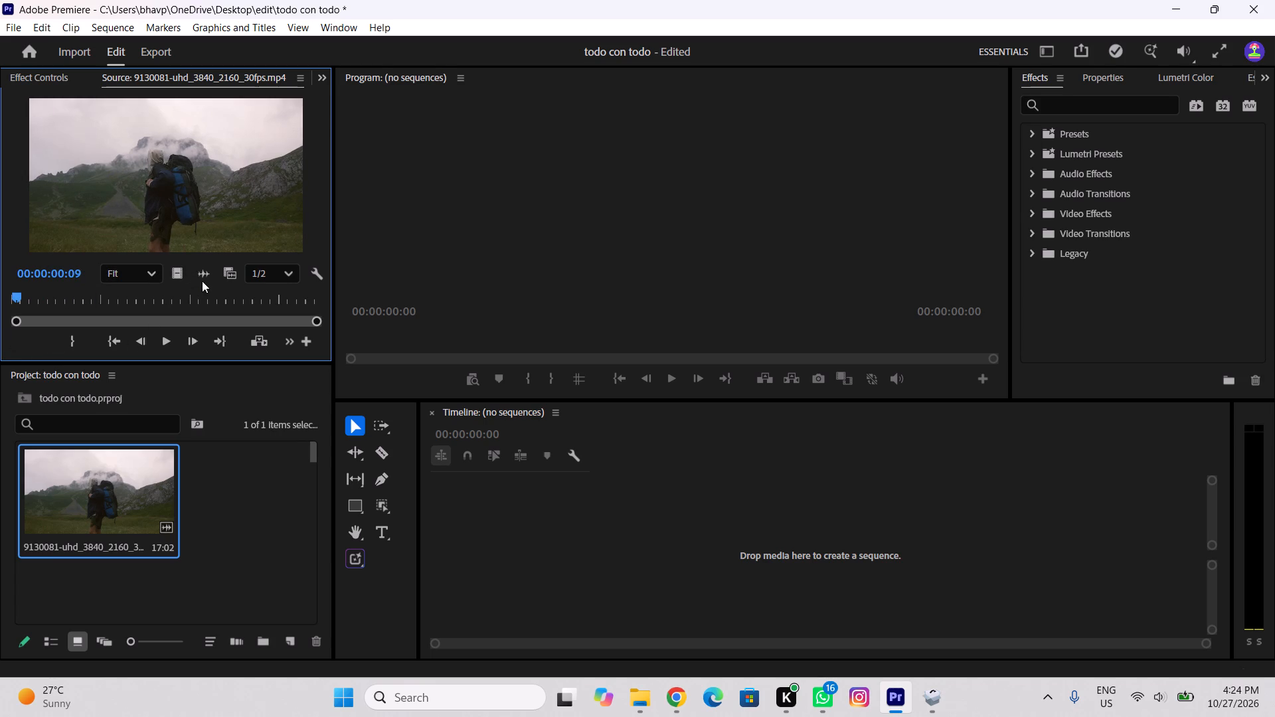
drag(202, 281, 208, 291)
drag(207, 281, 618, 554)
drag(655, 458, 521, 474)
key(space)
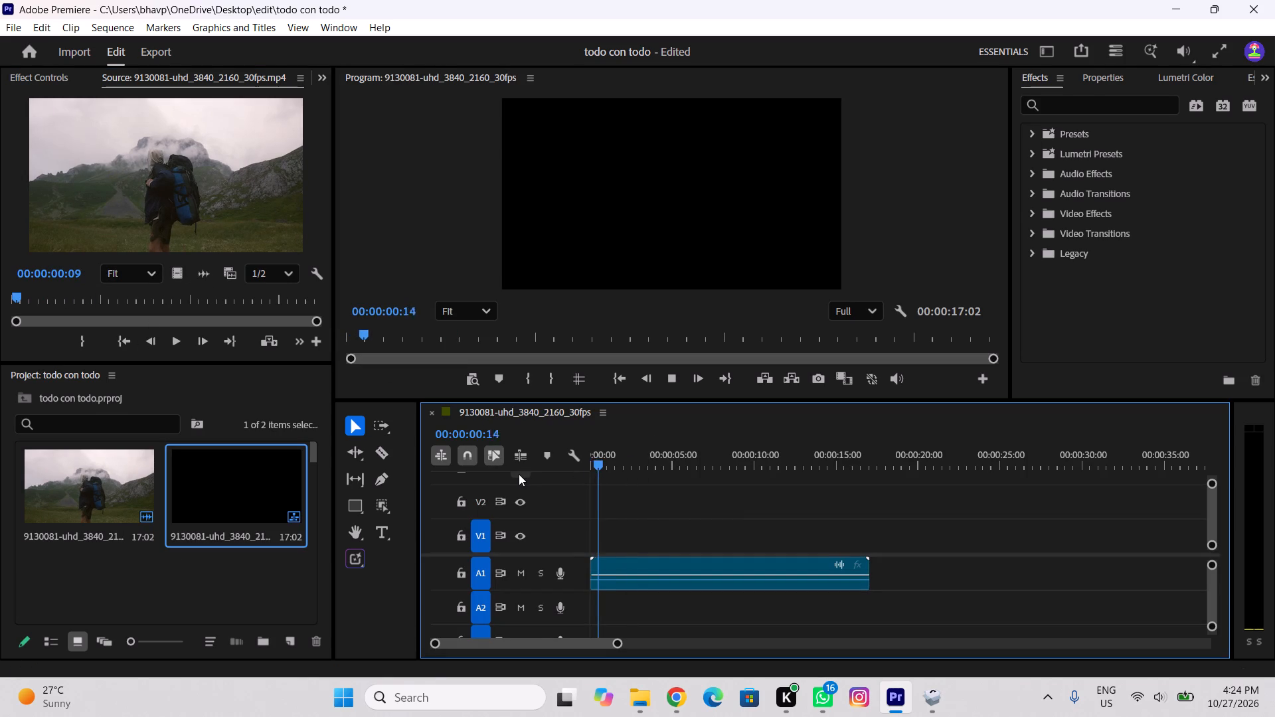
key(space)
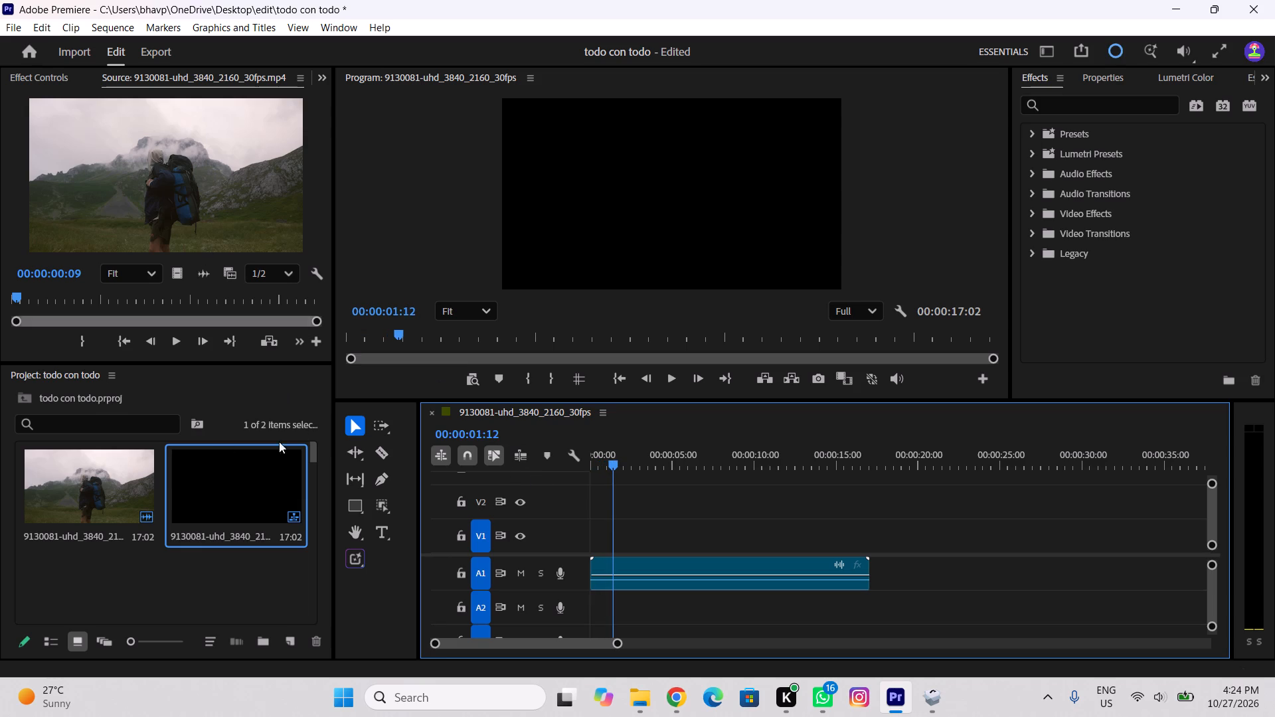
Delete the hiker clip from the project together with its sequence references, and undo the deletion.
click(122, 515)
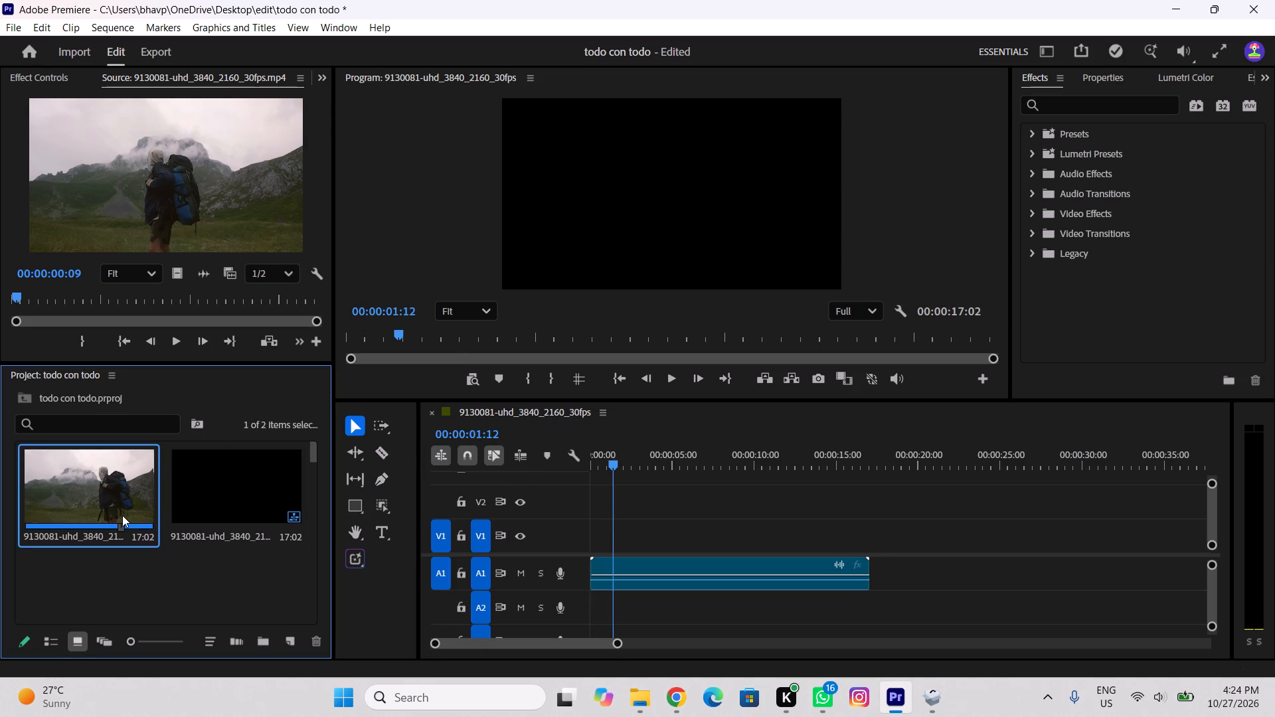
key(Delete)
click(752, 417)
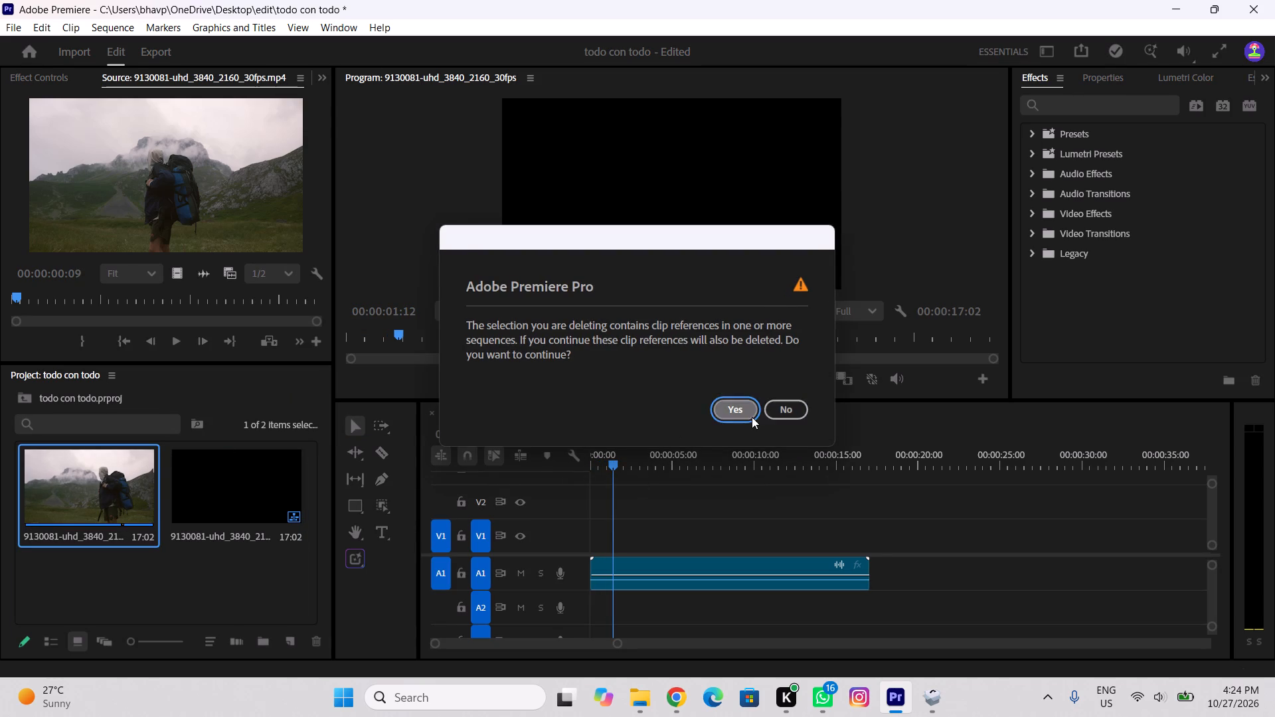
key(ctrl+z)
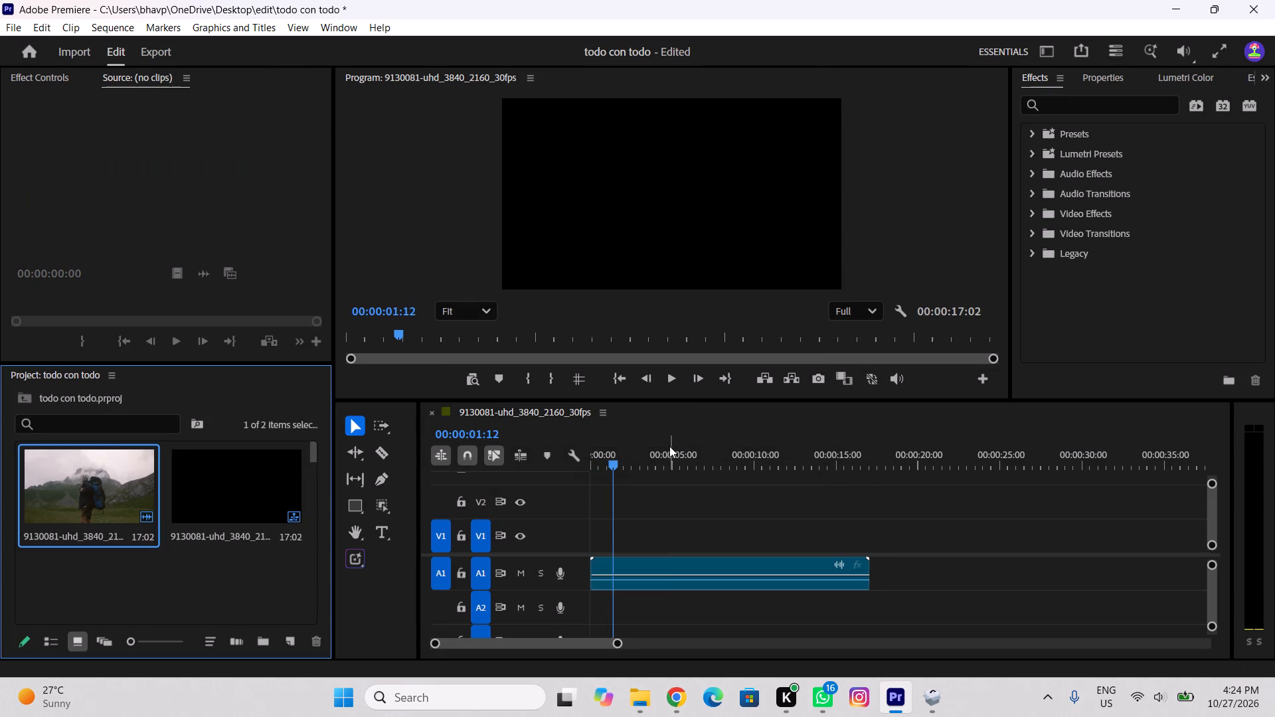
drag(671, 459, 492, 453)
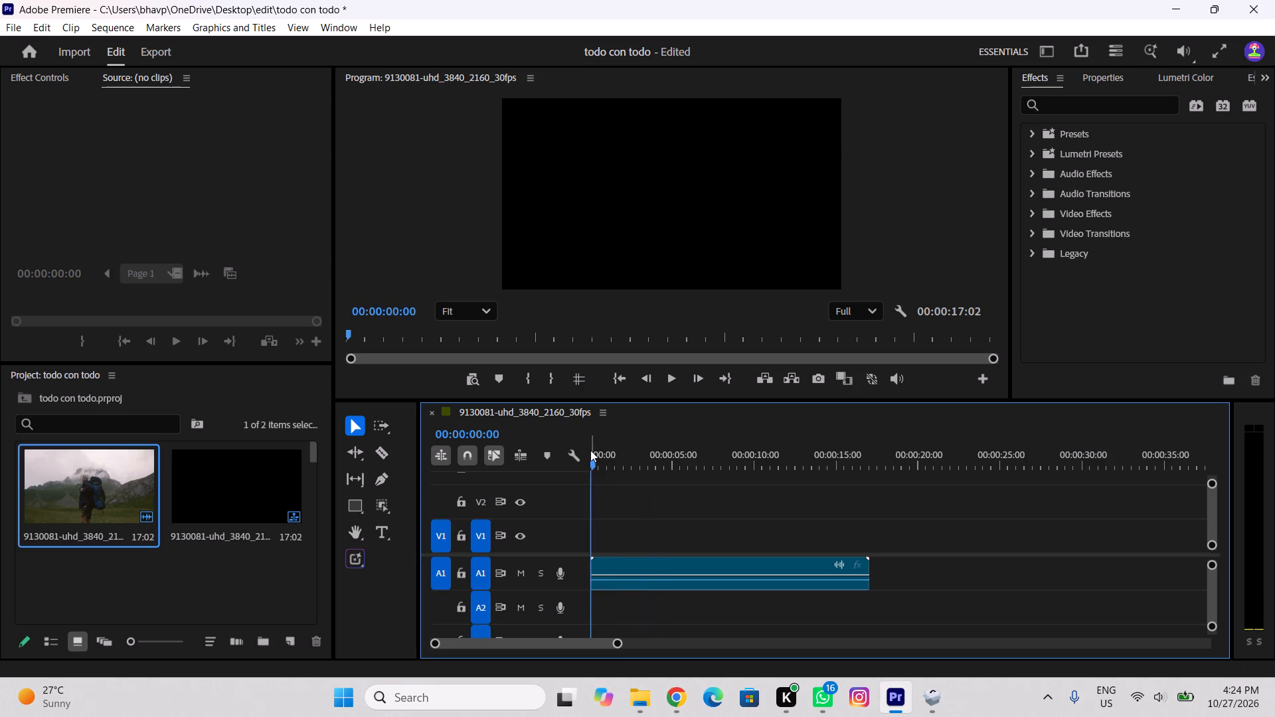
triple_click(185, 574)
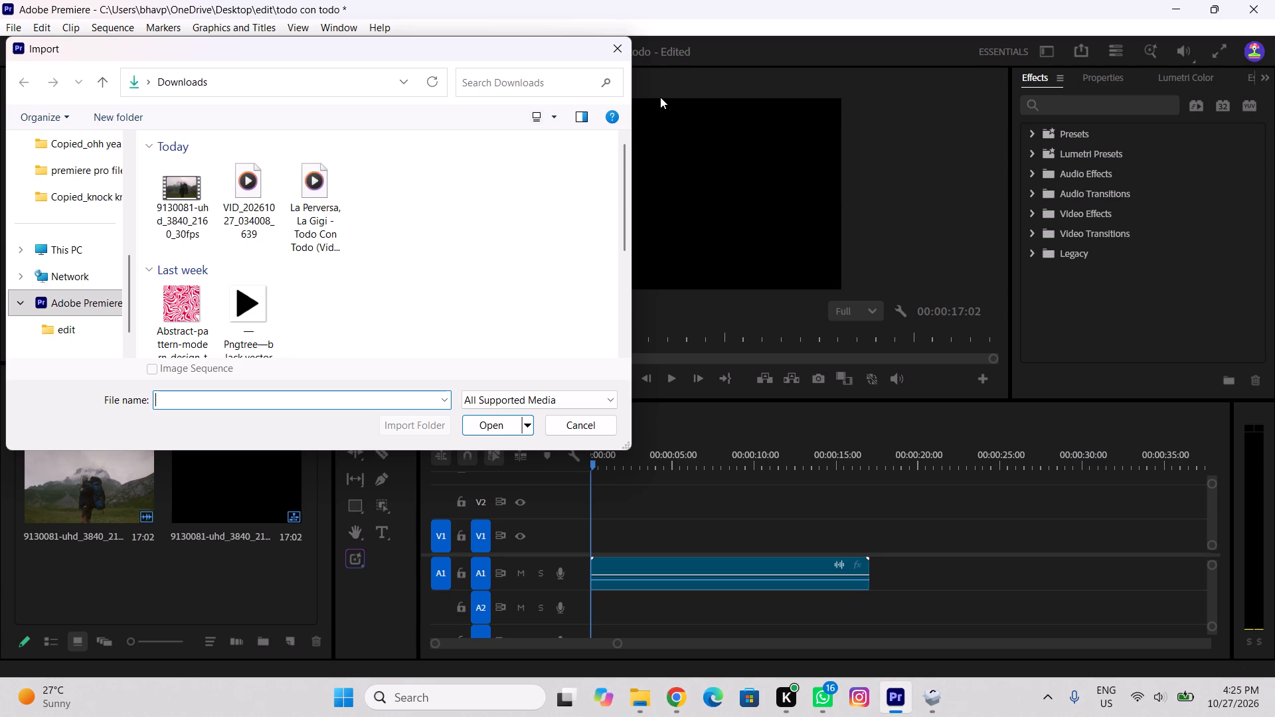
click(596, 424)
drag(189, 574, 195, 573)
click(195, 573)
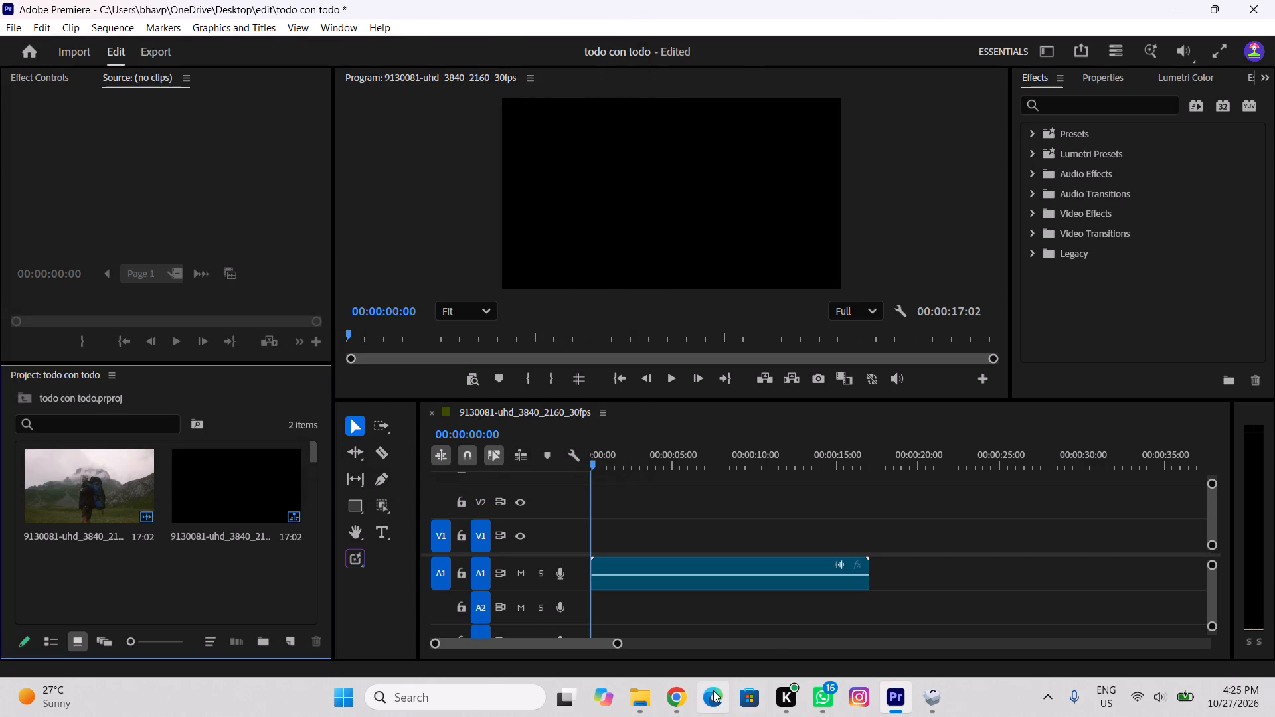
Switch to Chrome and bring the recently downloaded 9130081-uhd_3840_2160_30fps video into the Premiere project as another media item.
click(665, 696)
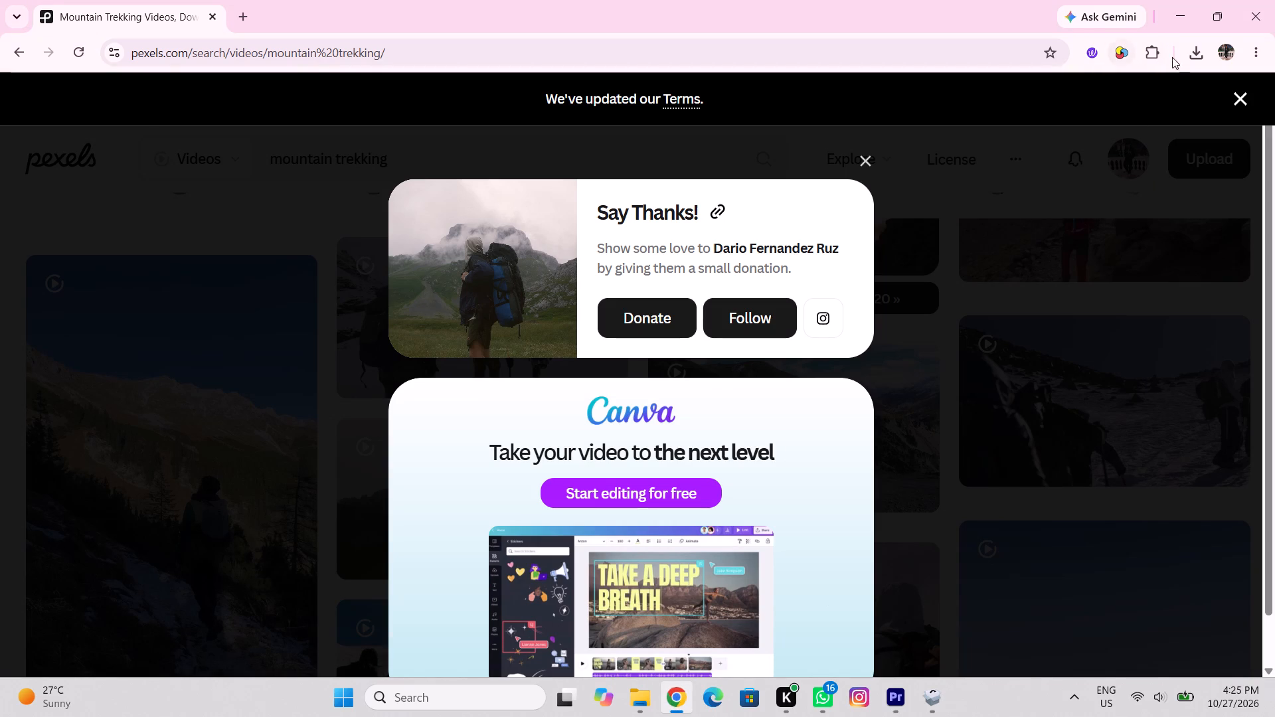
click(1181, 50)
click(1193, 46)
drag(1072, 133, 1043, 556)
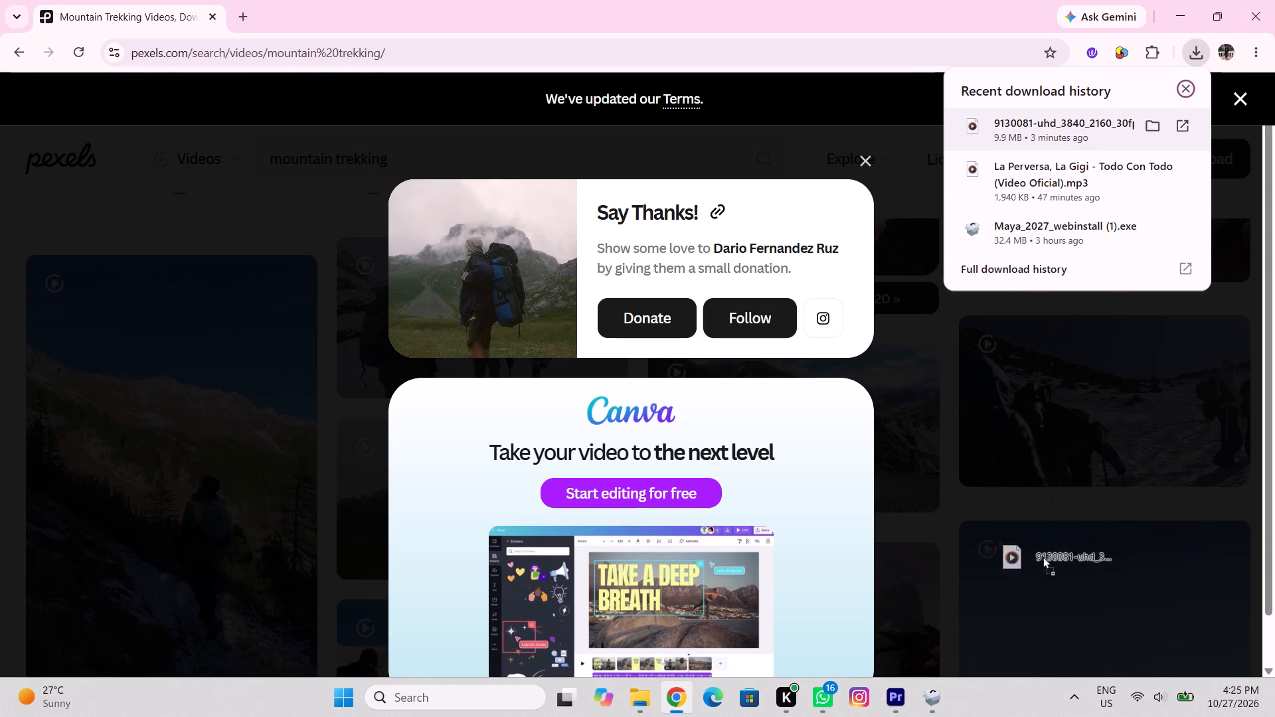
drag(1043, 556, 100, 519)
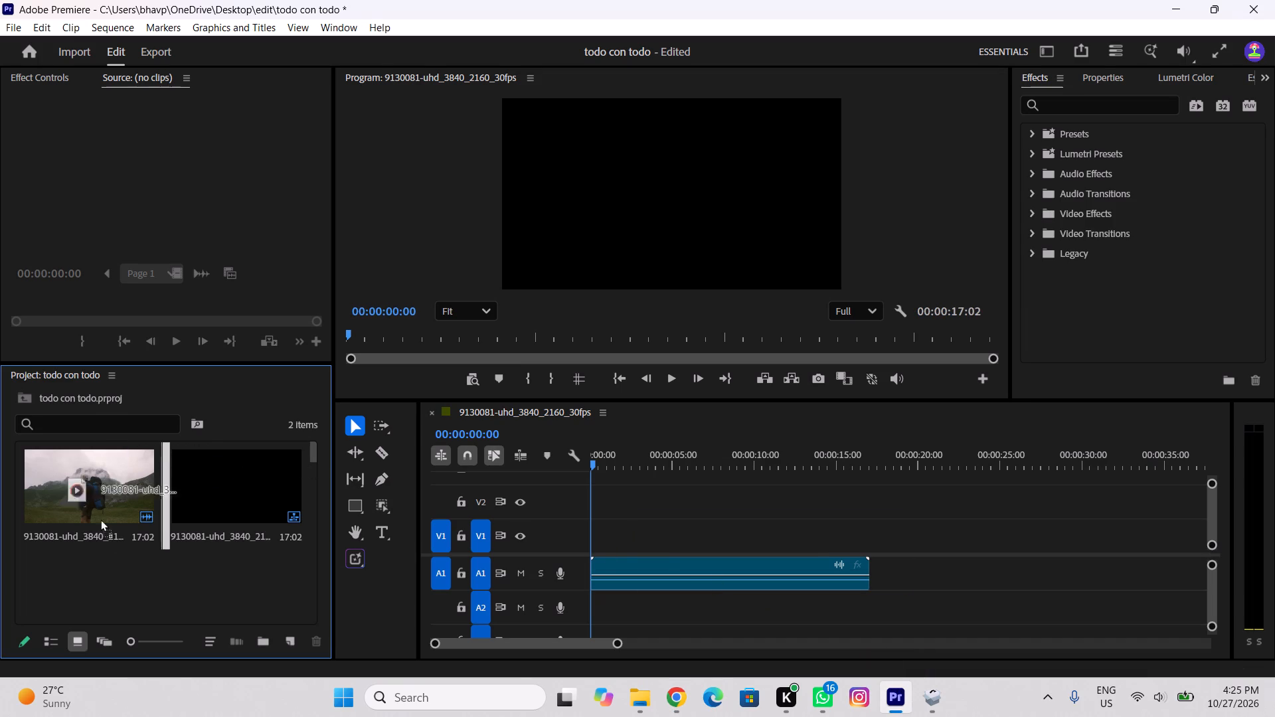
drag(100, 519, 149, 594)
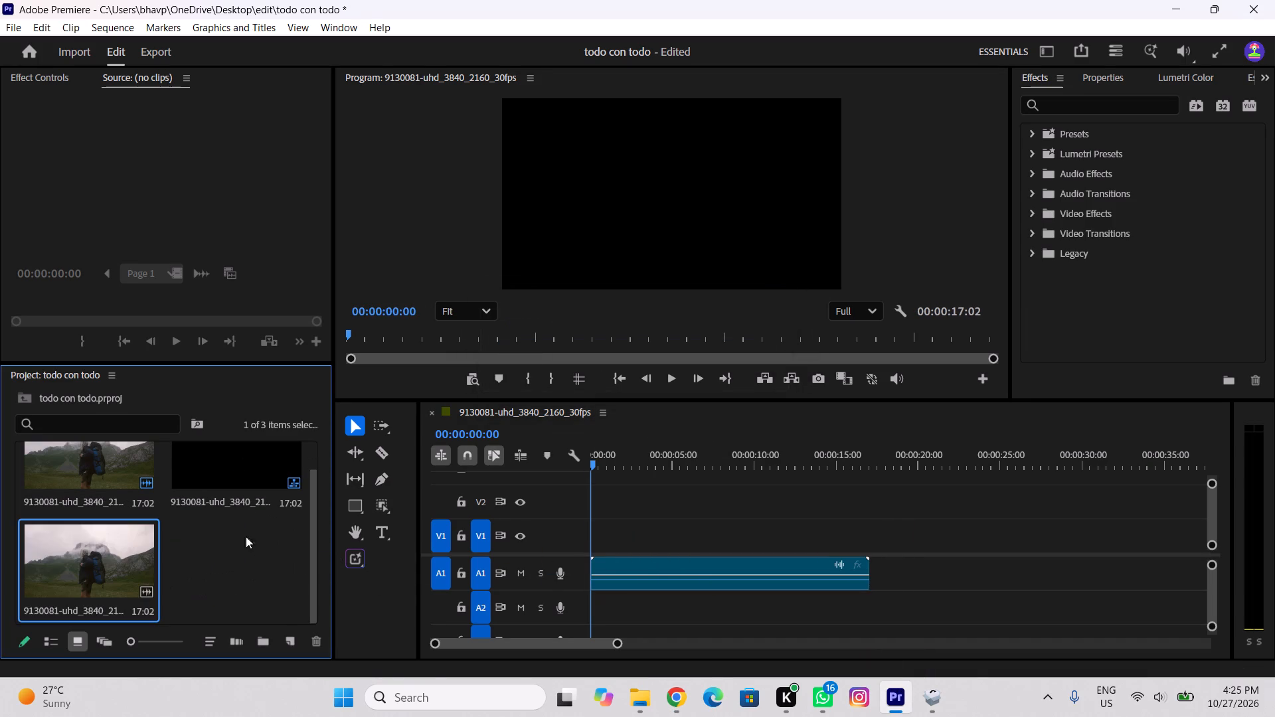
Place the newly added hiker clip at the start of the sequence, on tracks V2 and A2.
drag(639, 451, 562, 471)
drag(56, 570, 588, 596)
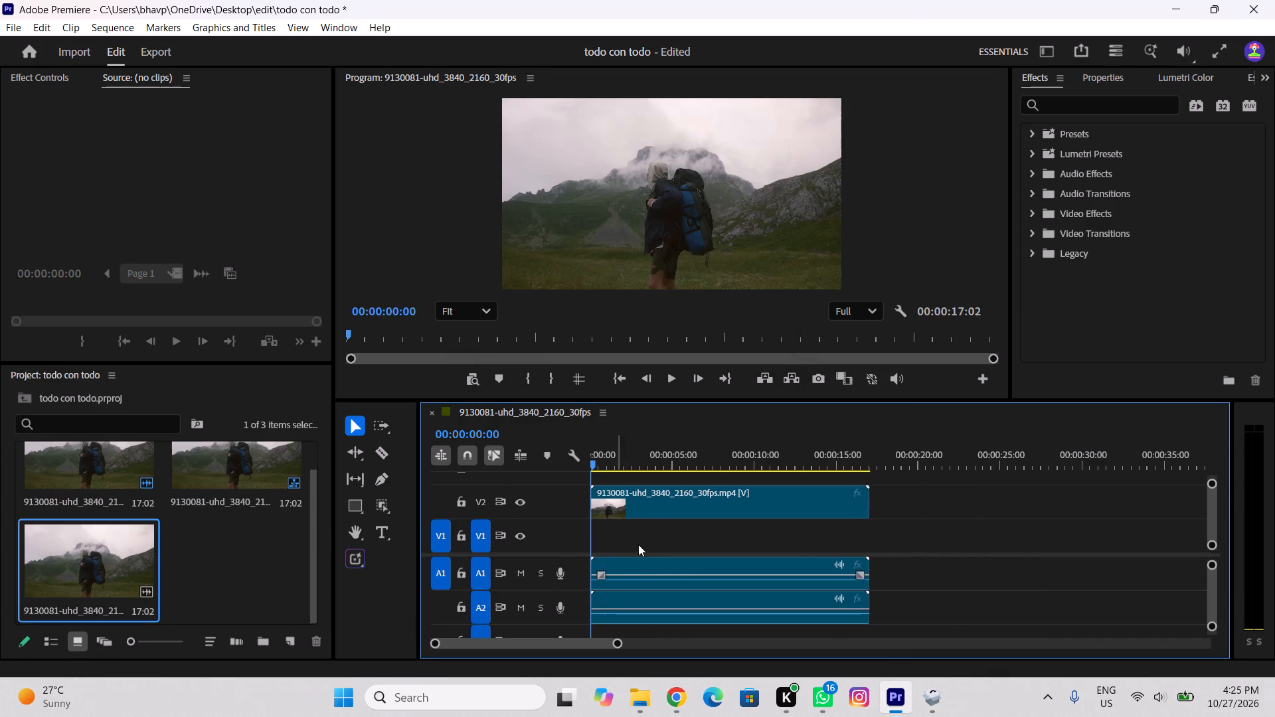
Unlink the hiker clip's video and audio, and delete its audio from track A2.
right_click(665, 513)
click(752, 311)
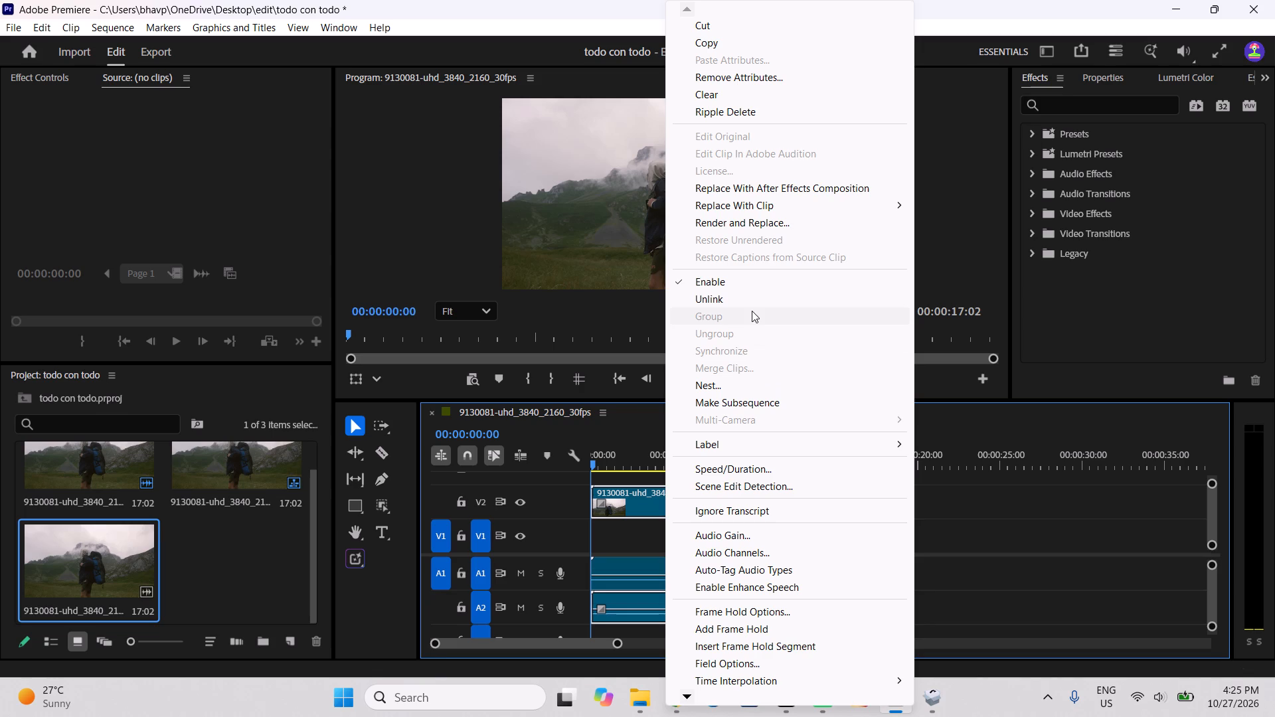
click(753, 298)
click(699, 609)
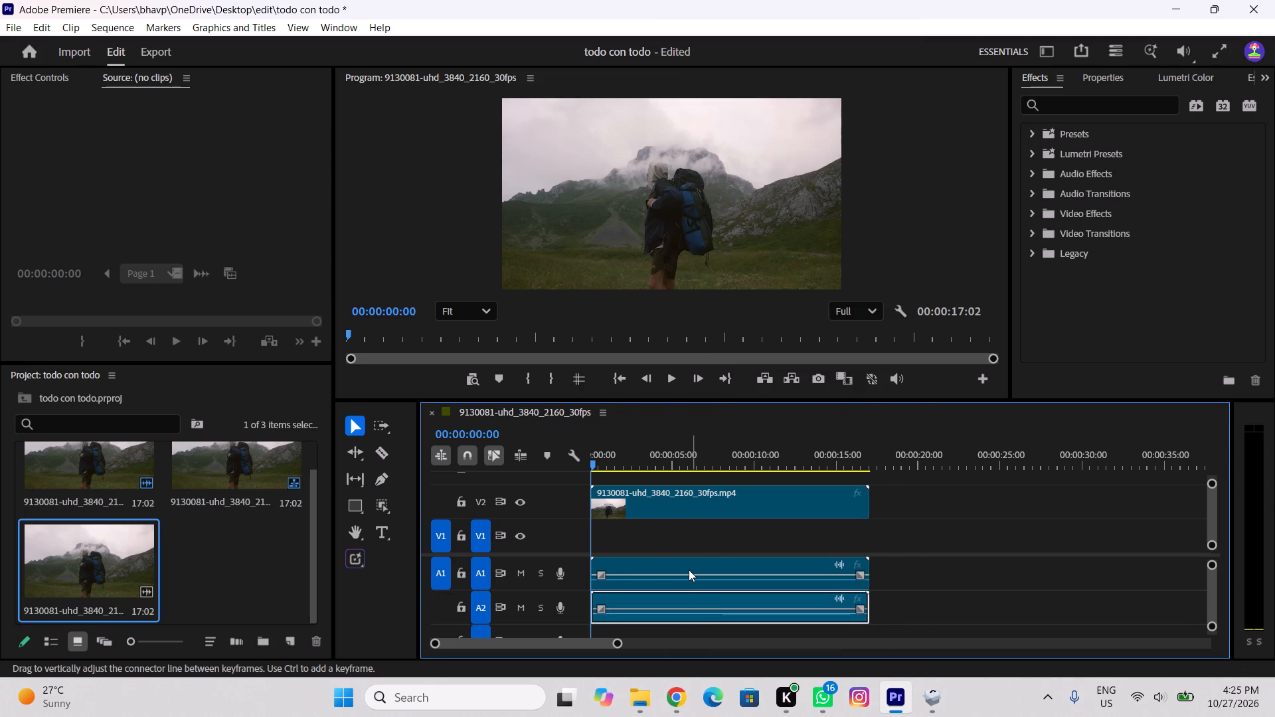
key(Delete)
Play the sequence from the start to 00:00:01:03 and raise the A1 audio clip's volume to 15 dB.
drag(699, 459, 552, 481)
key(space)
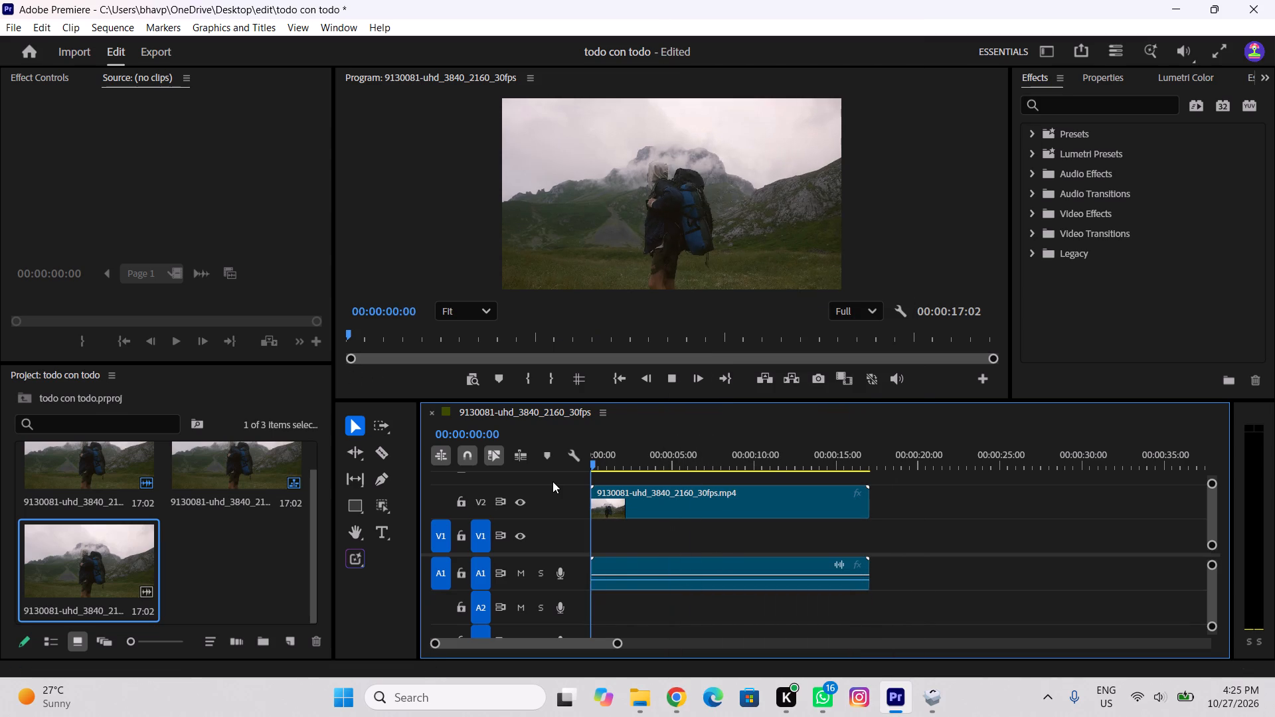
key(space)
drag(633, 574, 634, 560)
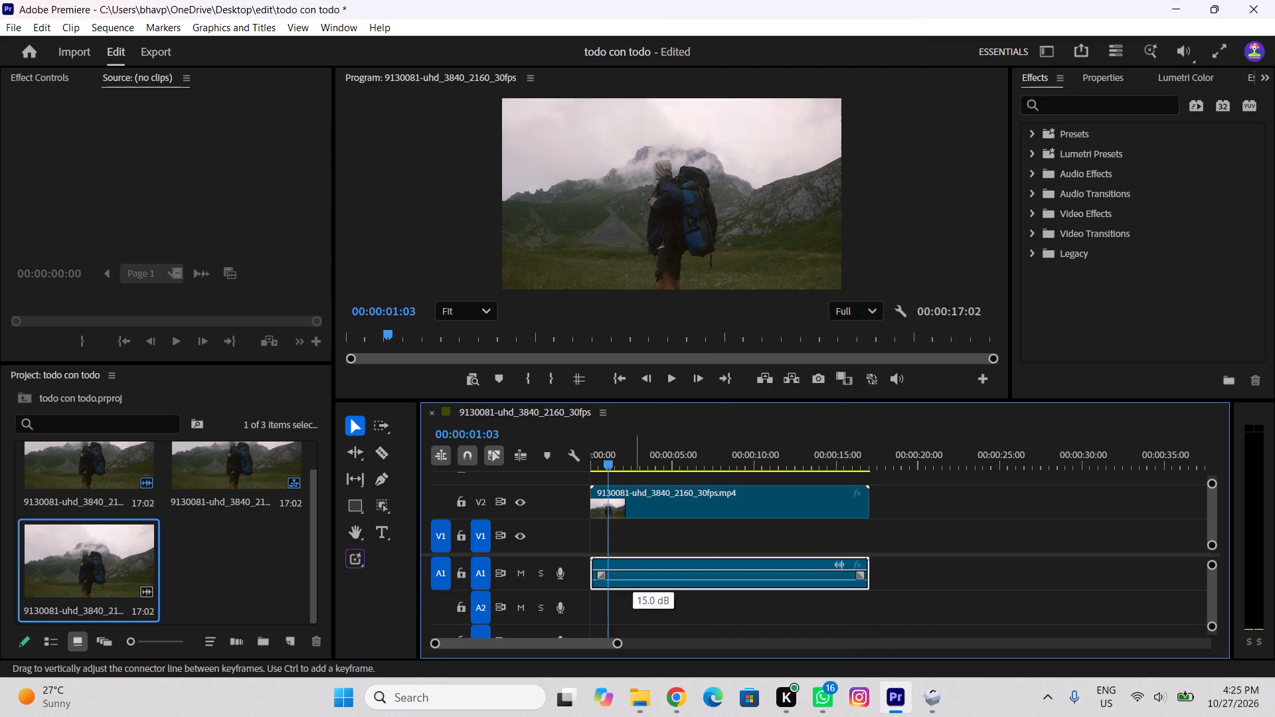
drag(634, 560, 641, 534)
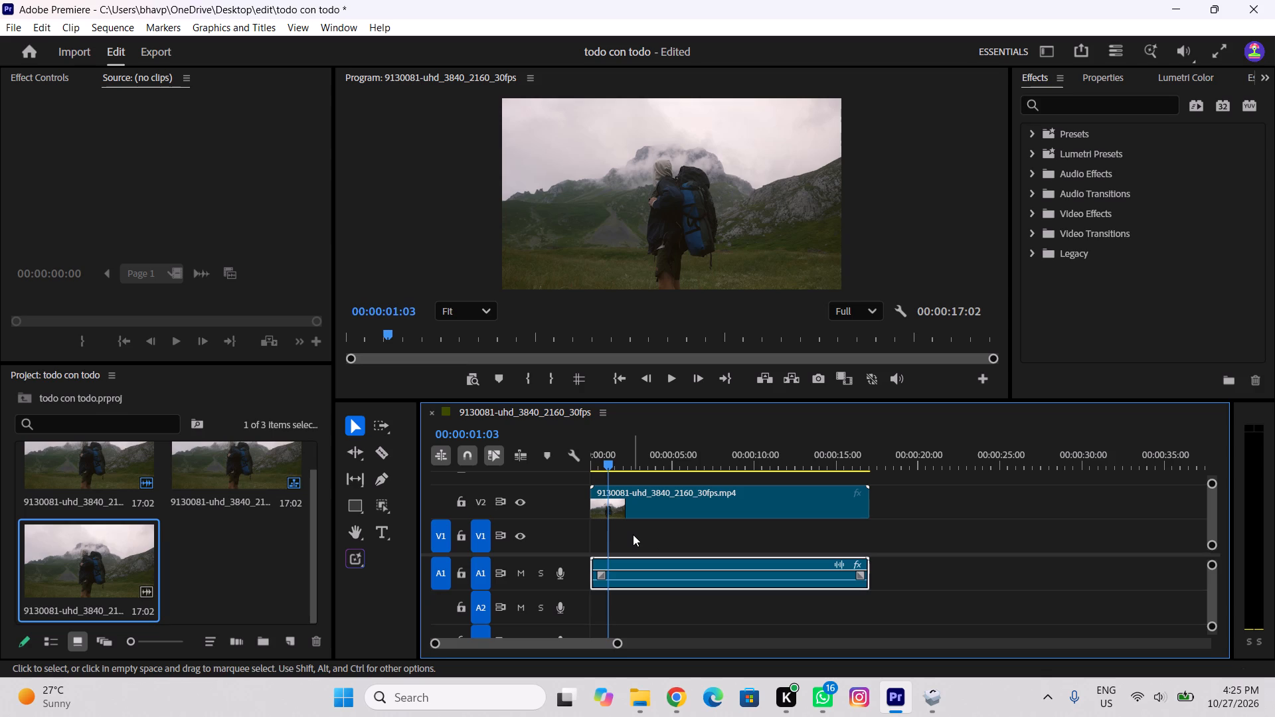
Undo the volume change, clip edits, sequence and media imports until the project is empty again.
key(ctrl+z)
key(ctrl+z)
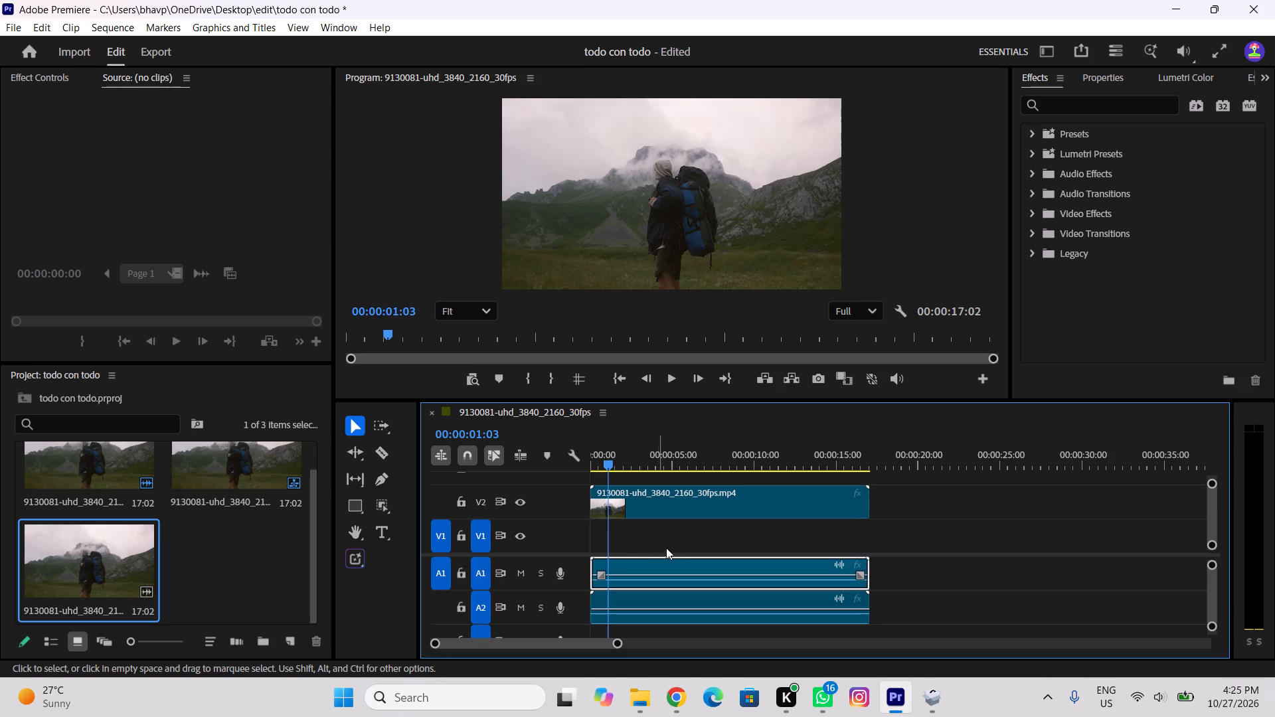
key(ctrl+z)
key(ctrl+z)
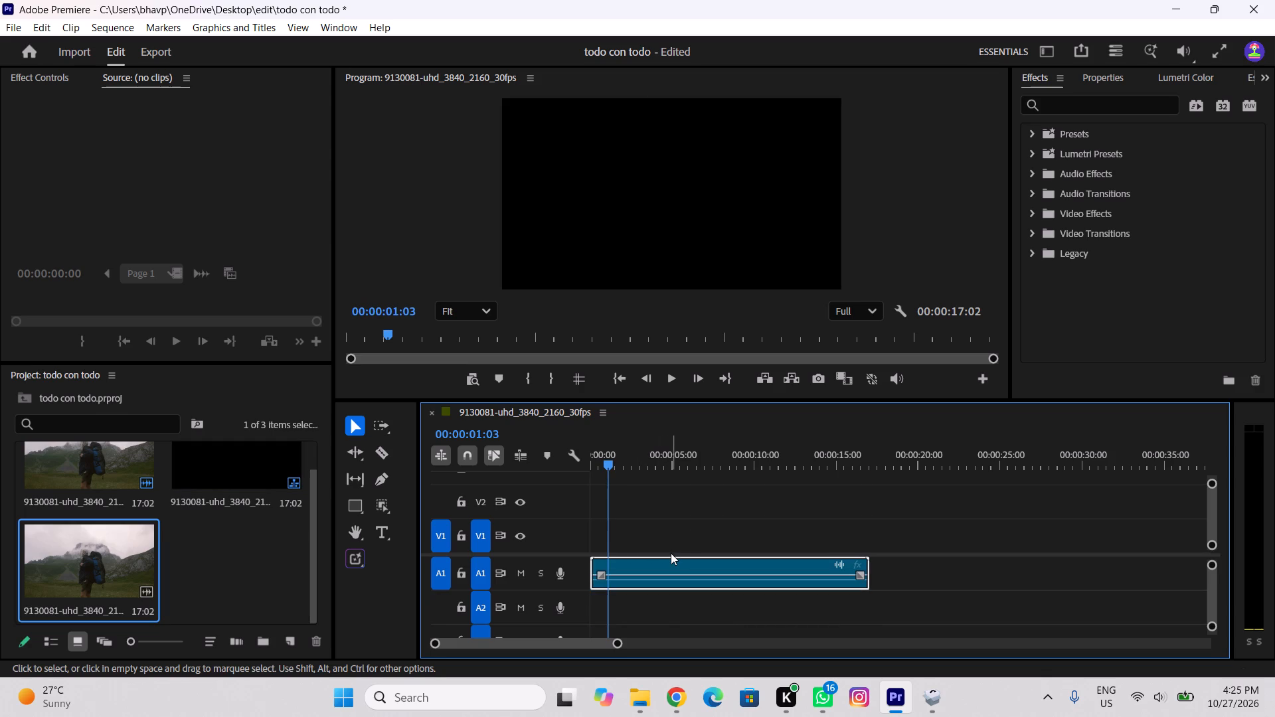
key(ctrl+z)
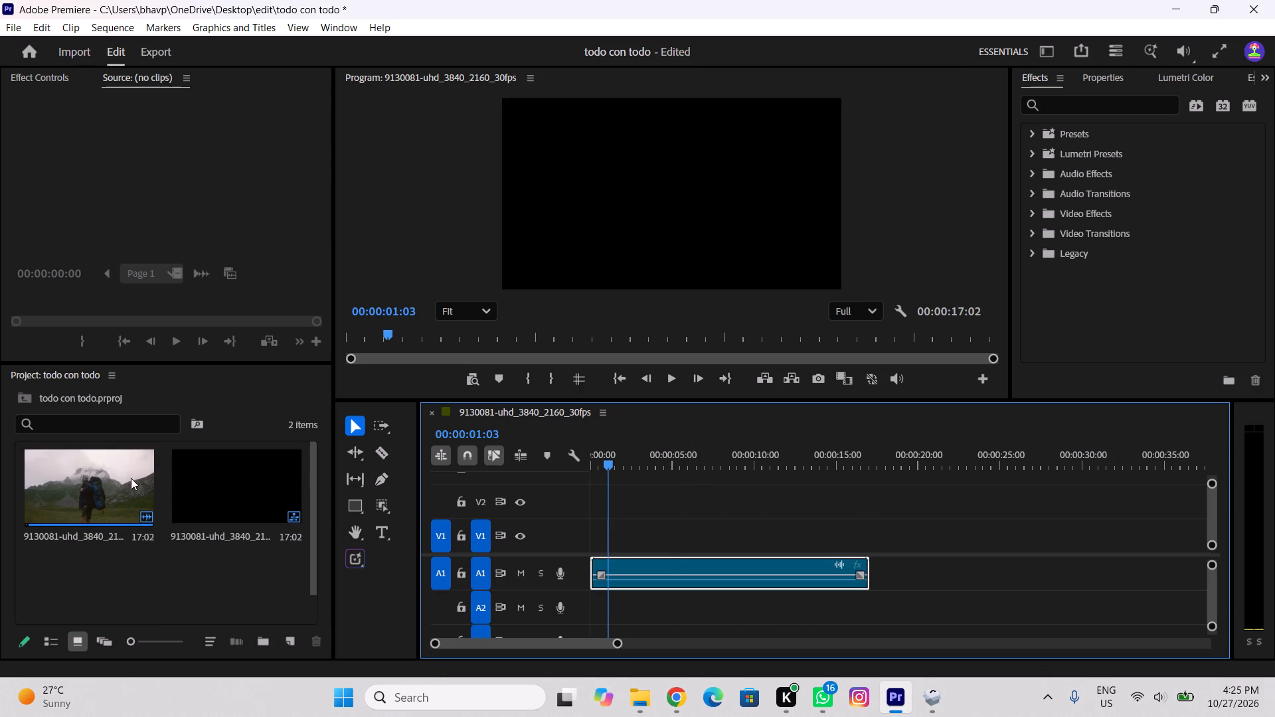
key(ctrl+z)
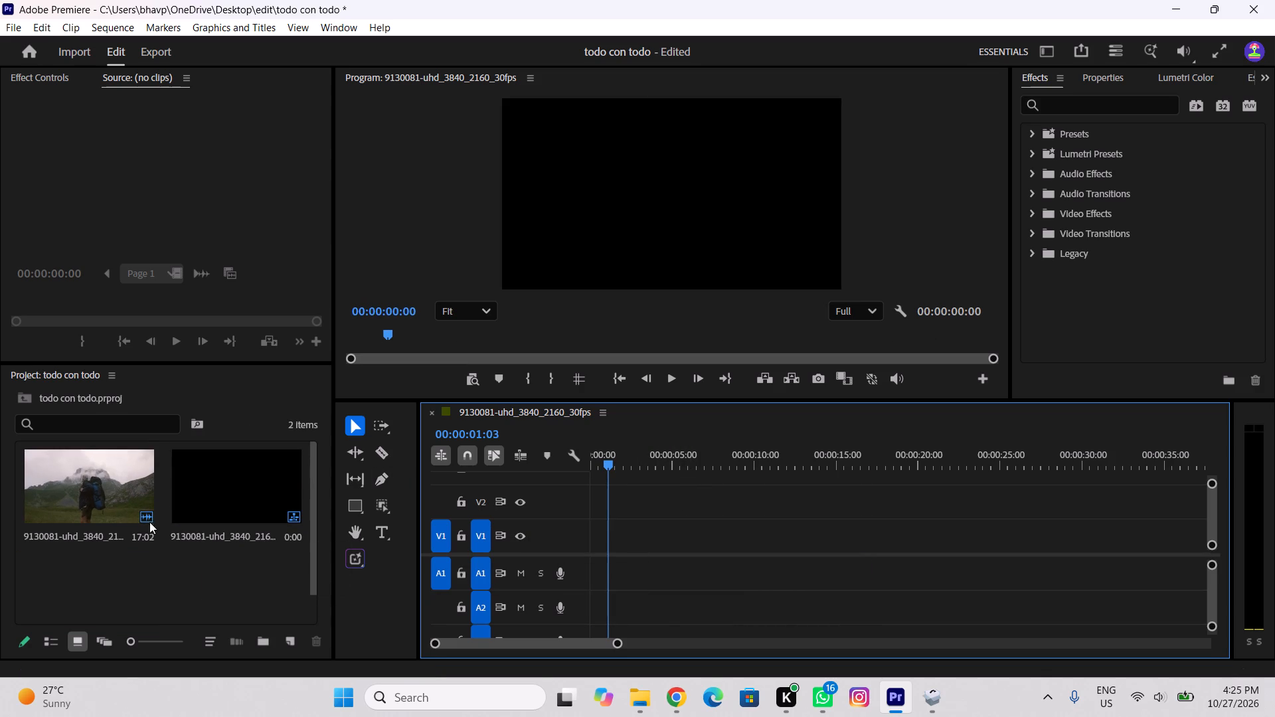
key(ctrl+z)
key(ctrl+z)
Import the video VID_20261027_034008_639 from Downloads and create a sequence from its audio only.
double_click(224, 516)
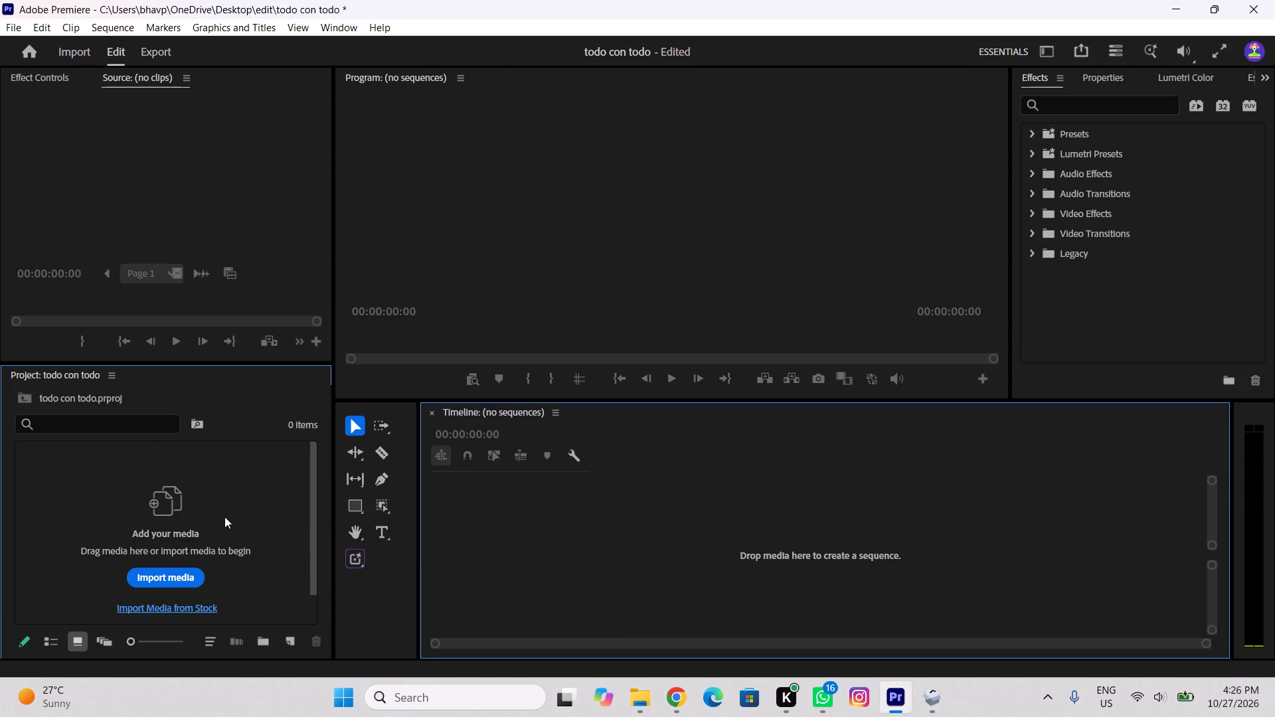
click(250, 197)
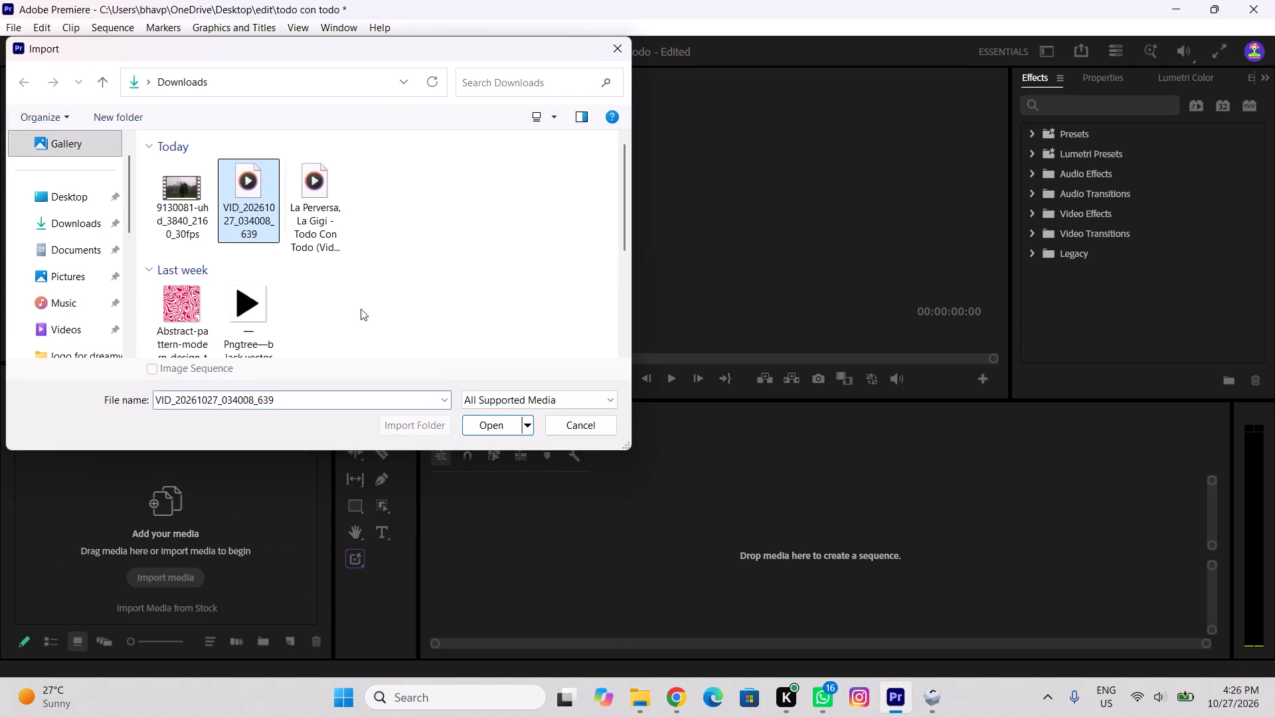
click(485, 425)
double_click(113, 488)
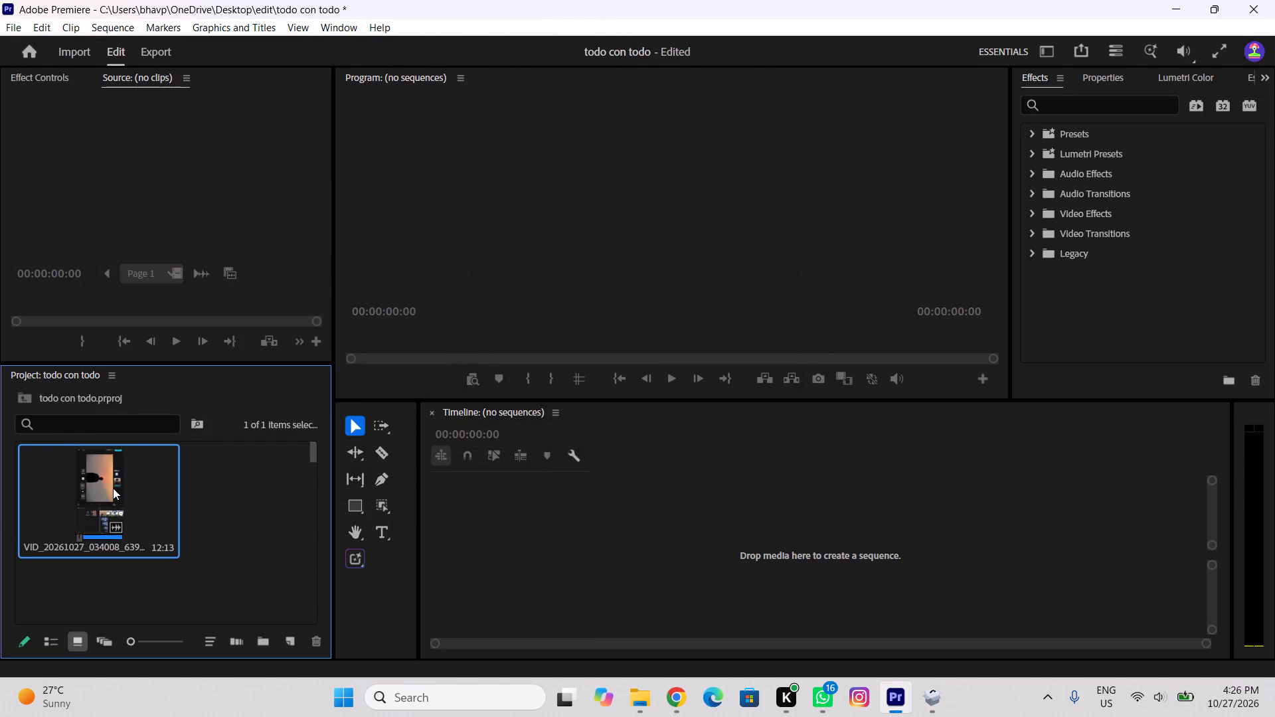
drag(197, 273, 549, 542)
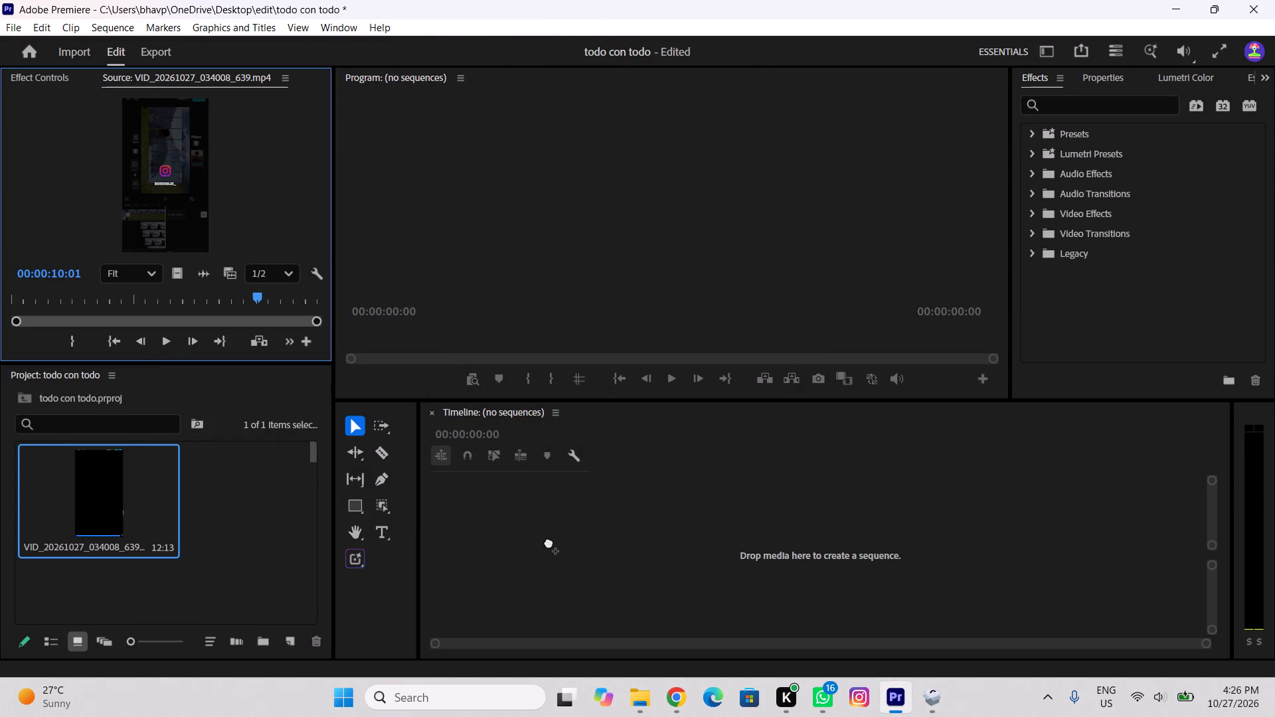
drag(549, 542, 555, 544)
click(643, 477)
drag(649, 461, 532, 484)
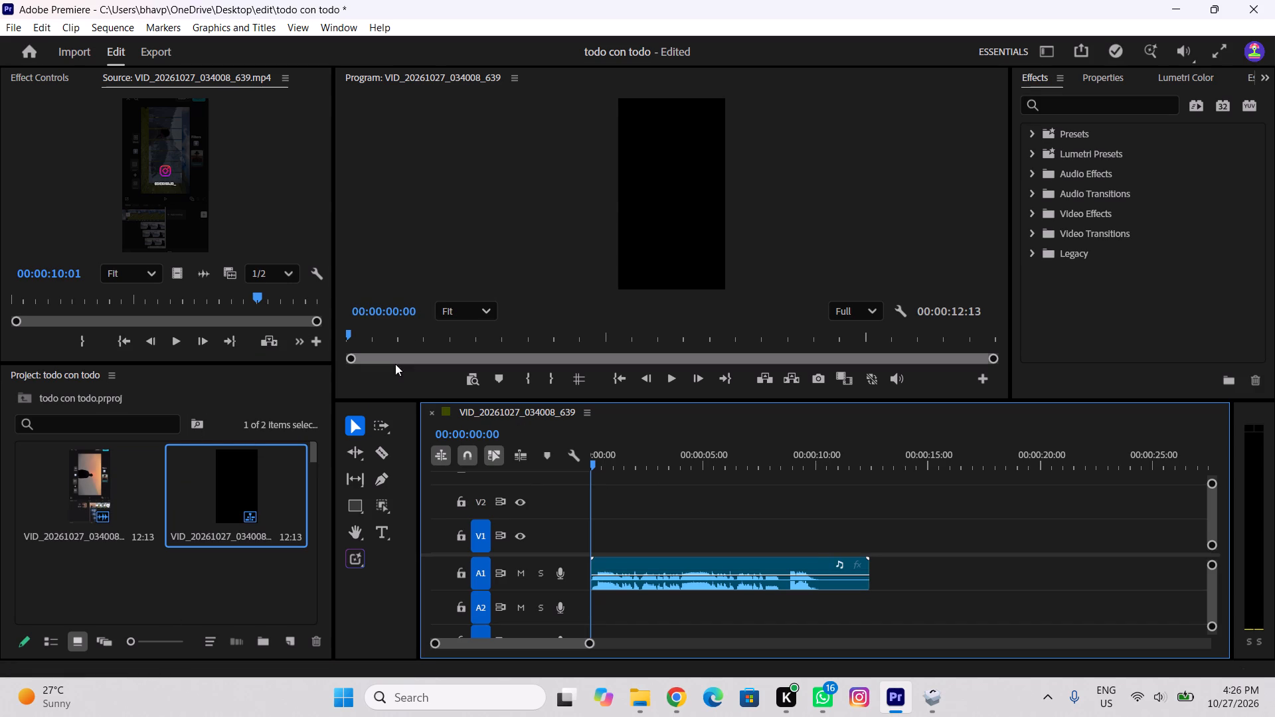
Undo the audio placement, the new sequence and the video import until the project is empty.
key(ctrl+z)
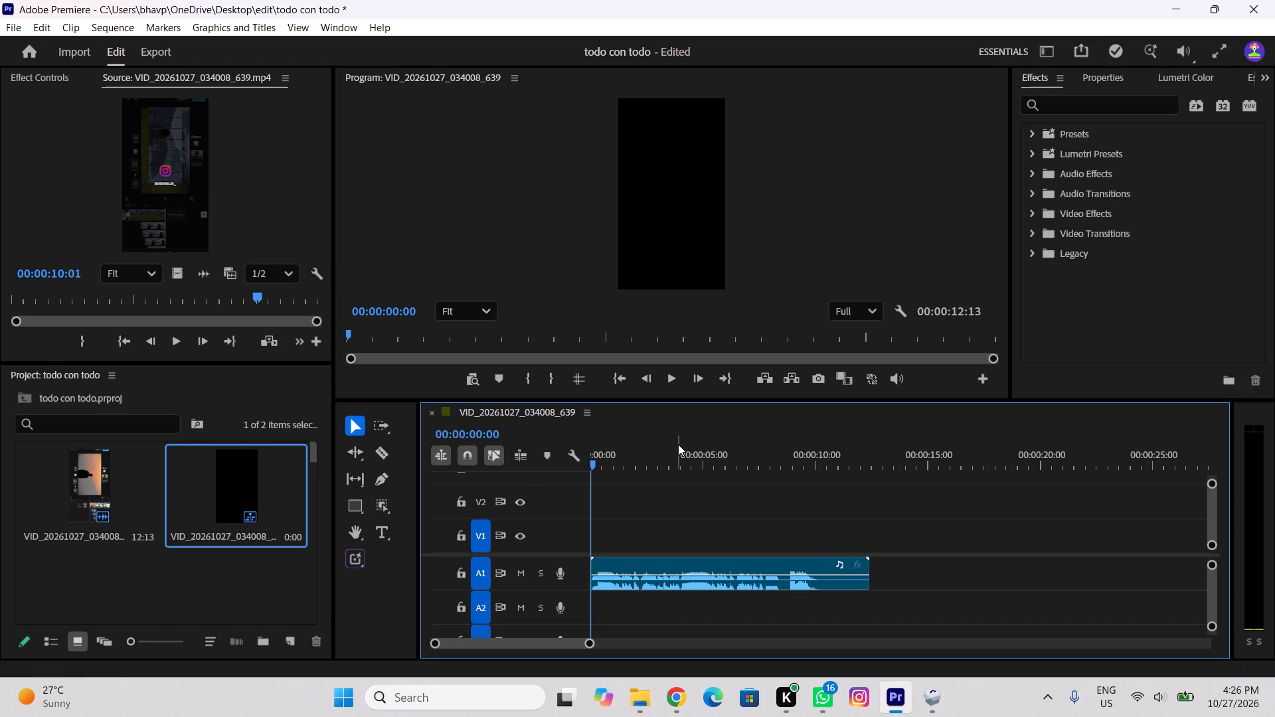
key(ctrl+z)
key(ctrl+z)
Import the video VID_20261027_034008_639 from Downloads and create a sequence from its audio only.
double_click(158, 476)
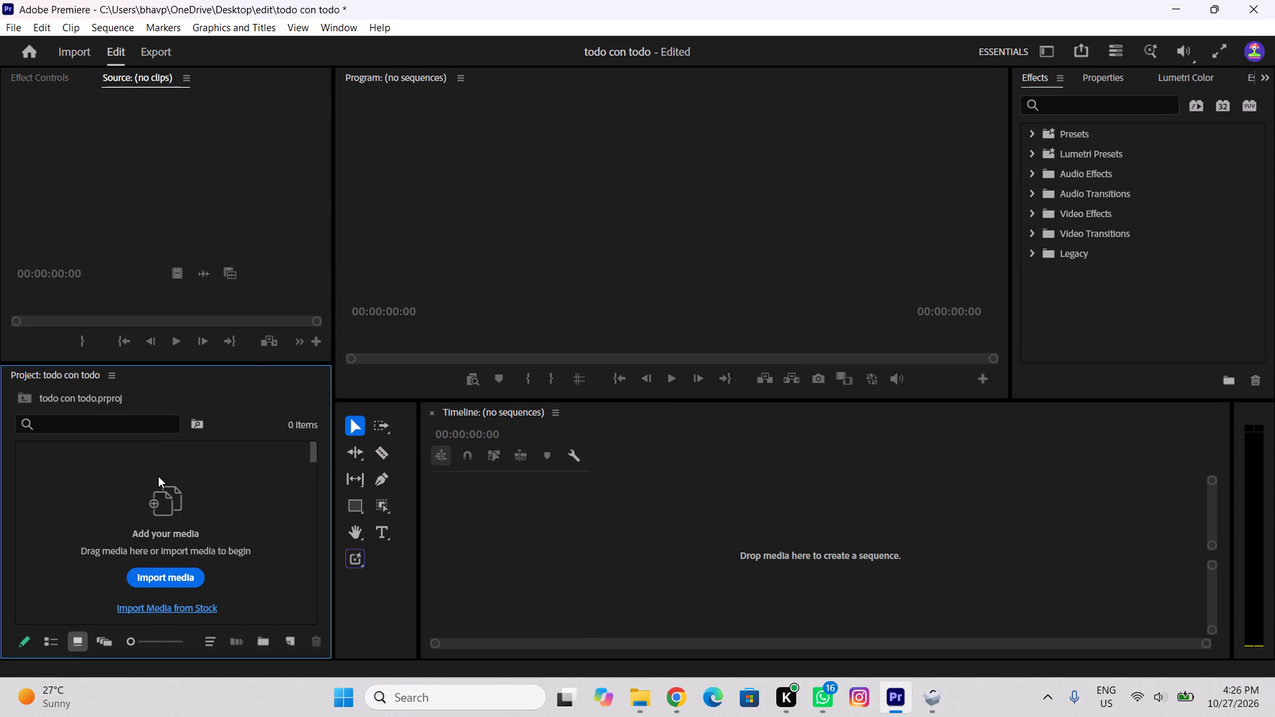
click(279, 216)
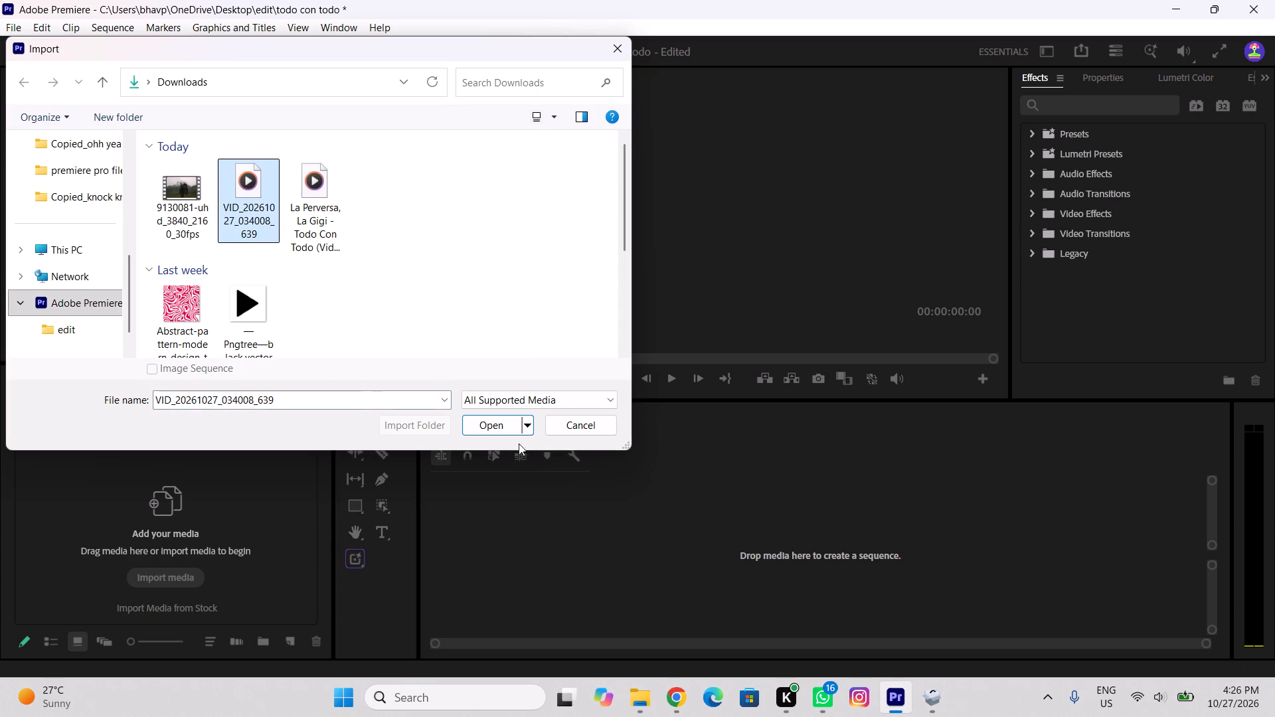
click(506, 428)
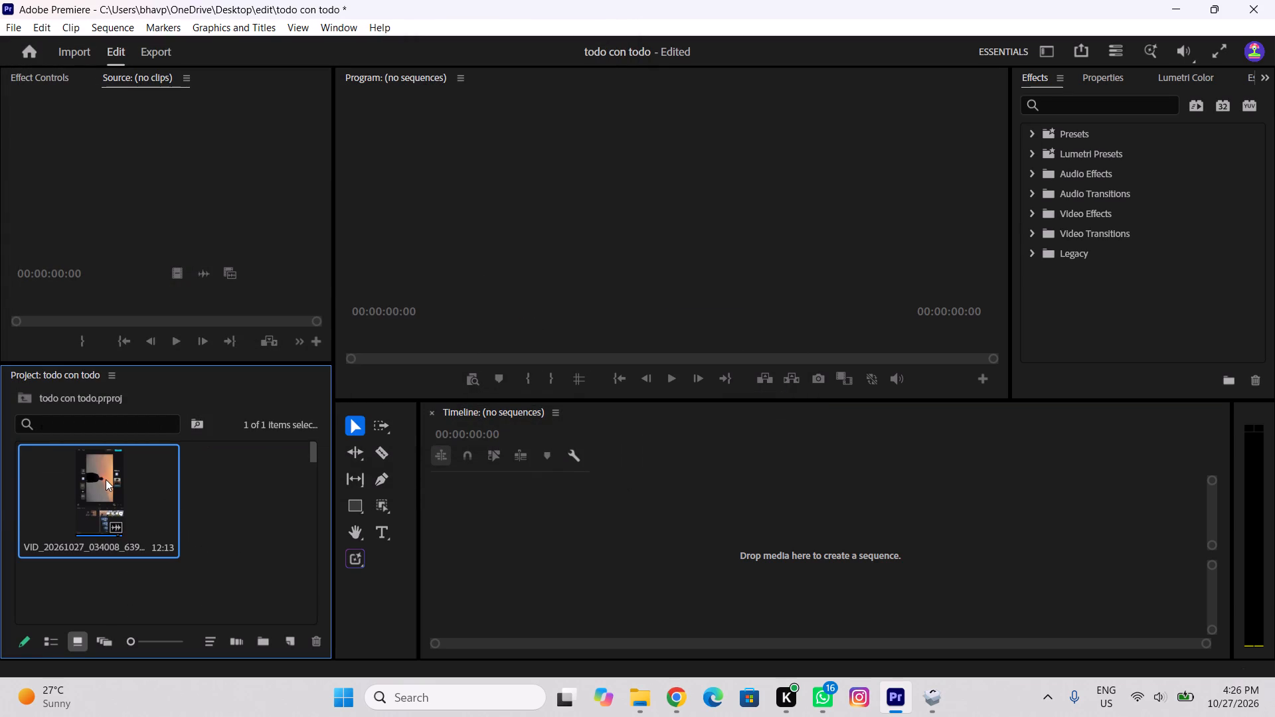
double_click(106, 479)
drag(199, 274, 596, 484)
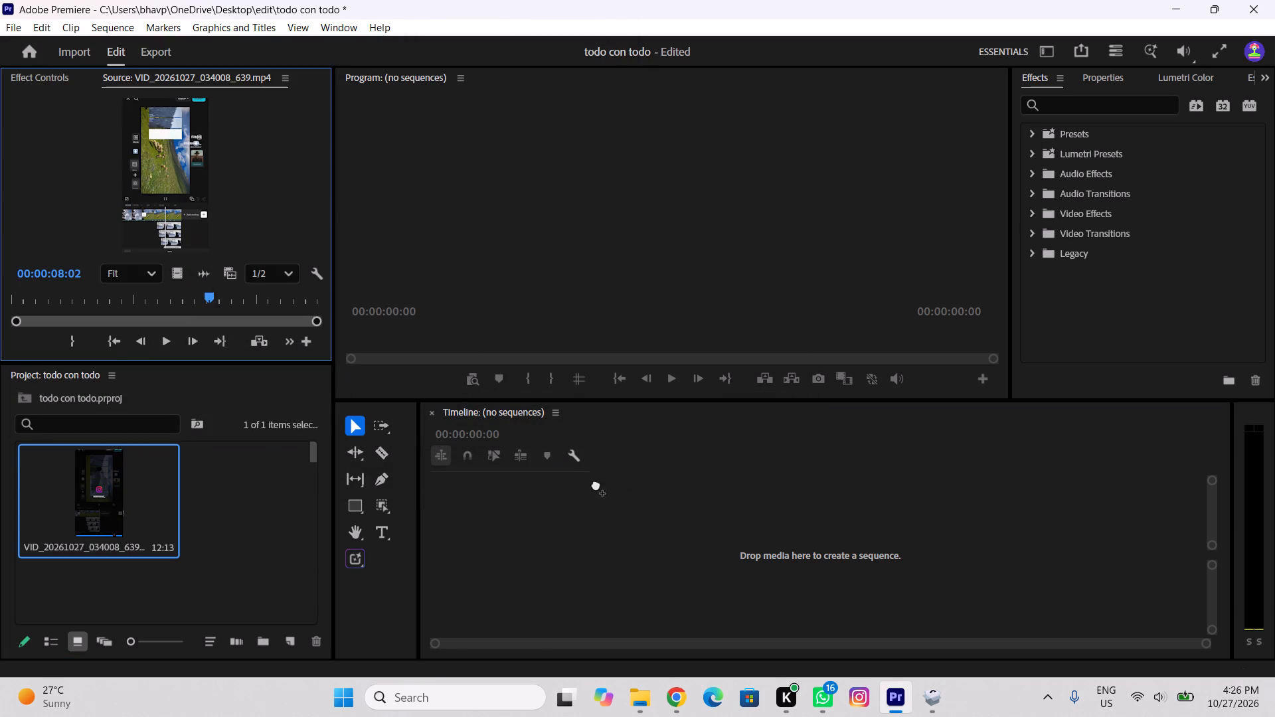
drag(596, 484, 648, 513)
click(647, 189)
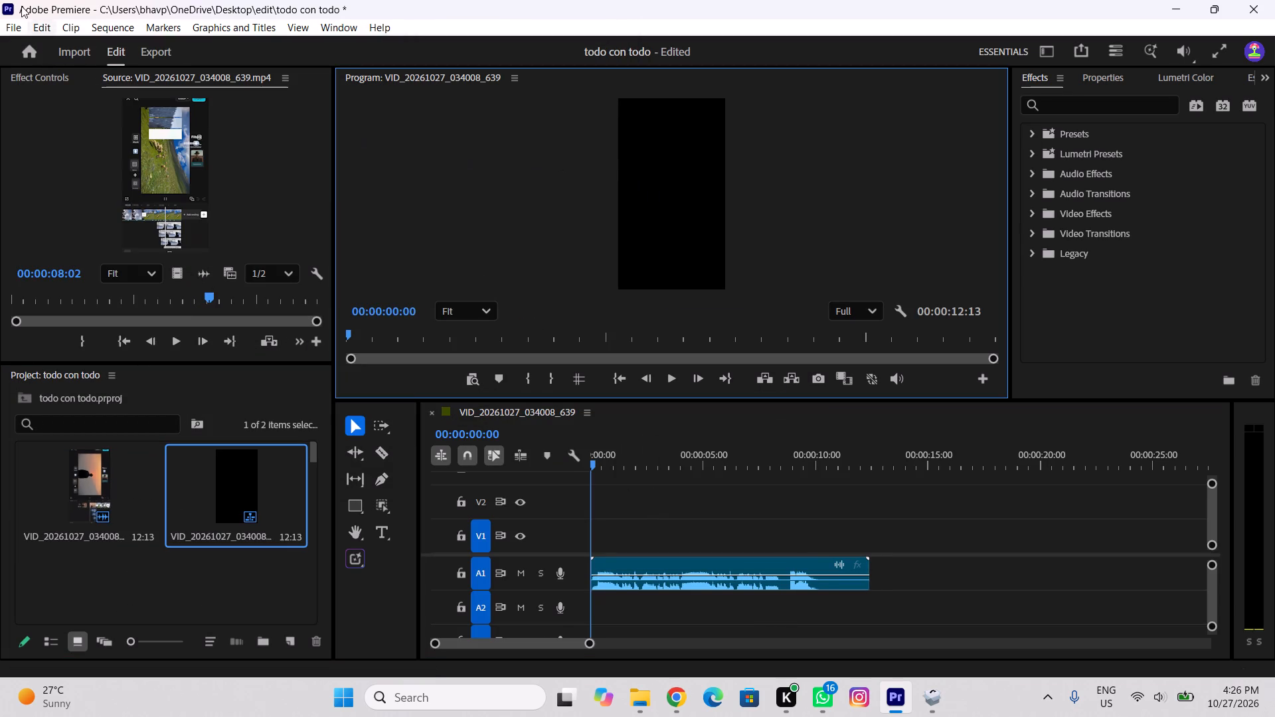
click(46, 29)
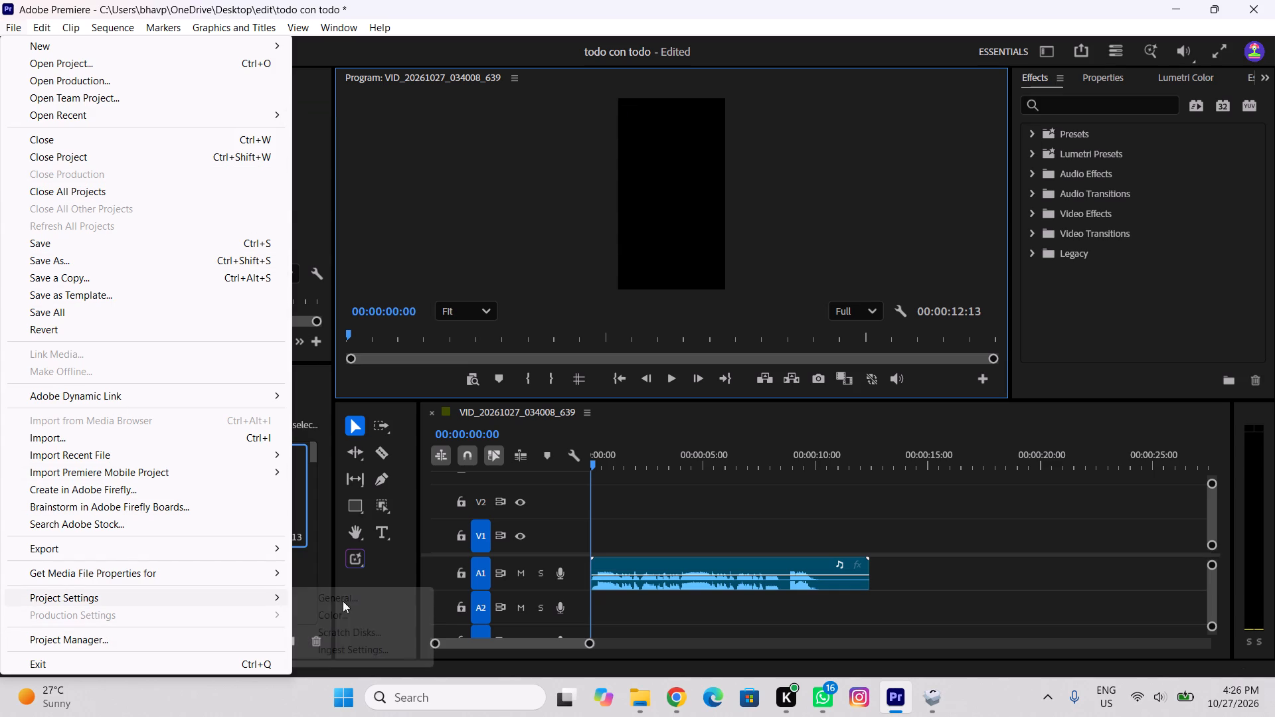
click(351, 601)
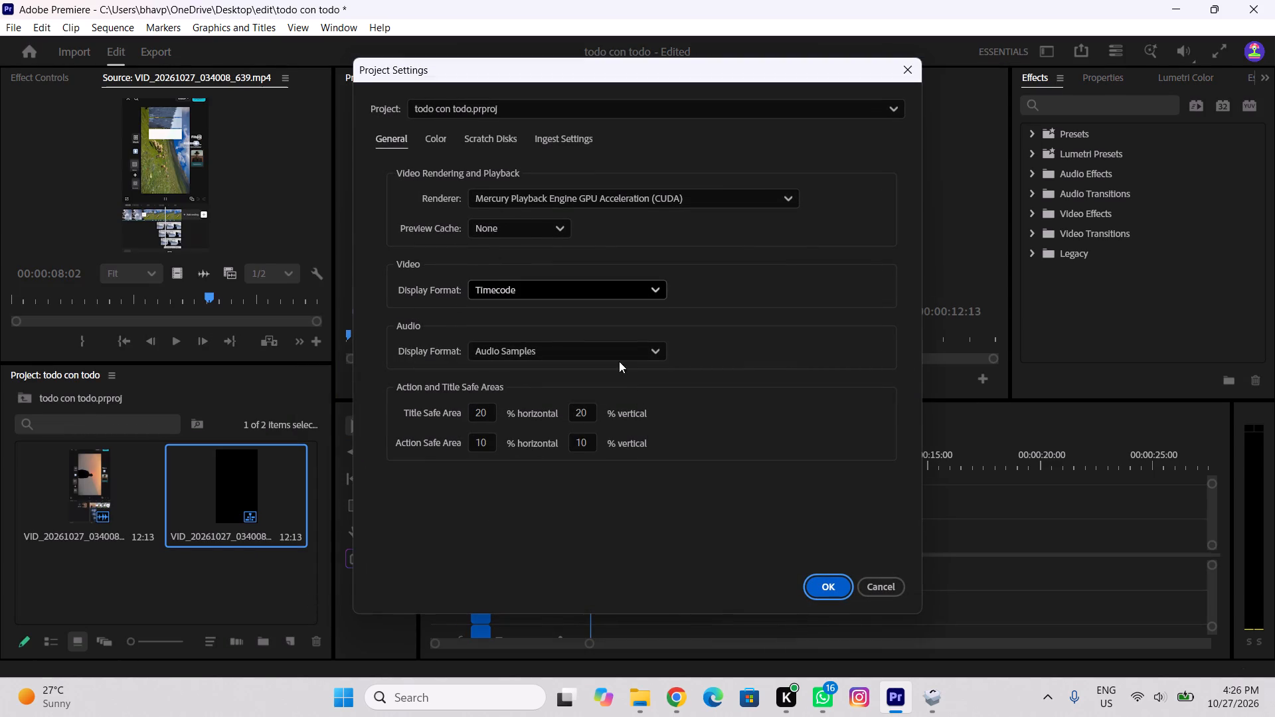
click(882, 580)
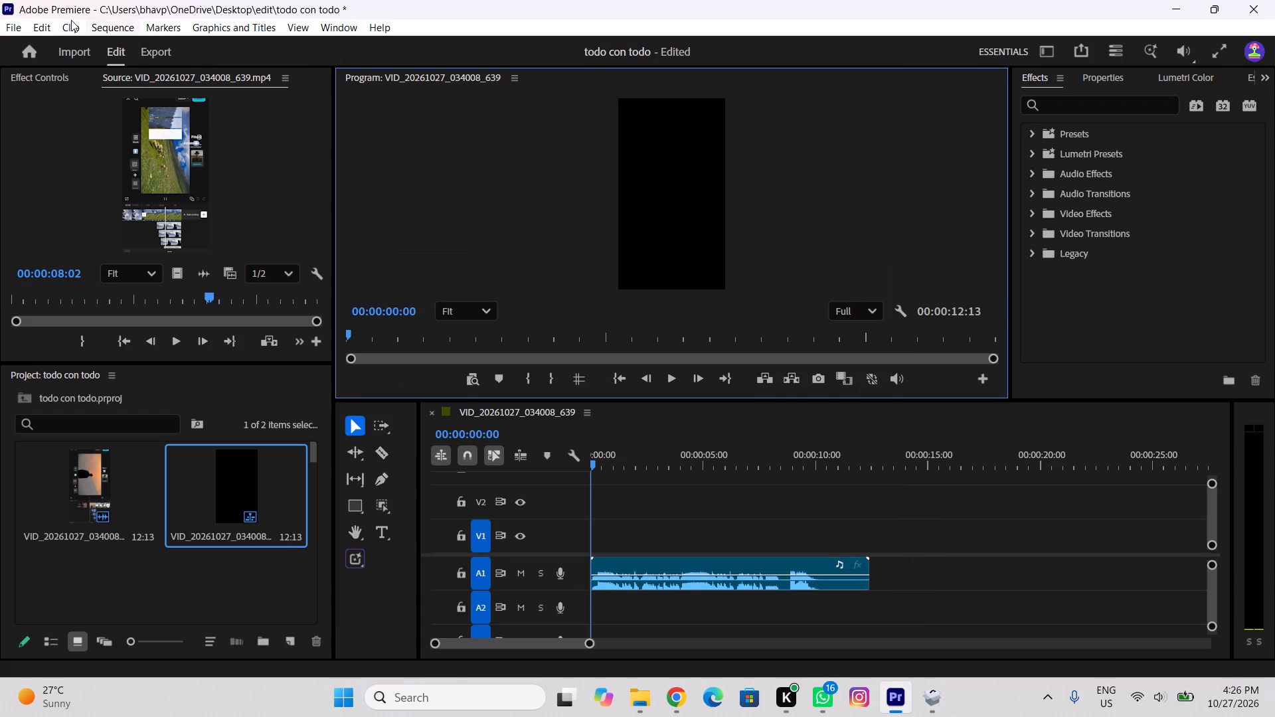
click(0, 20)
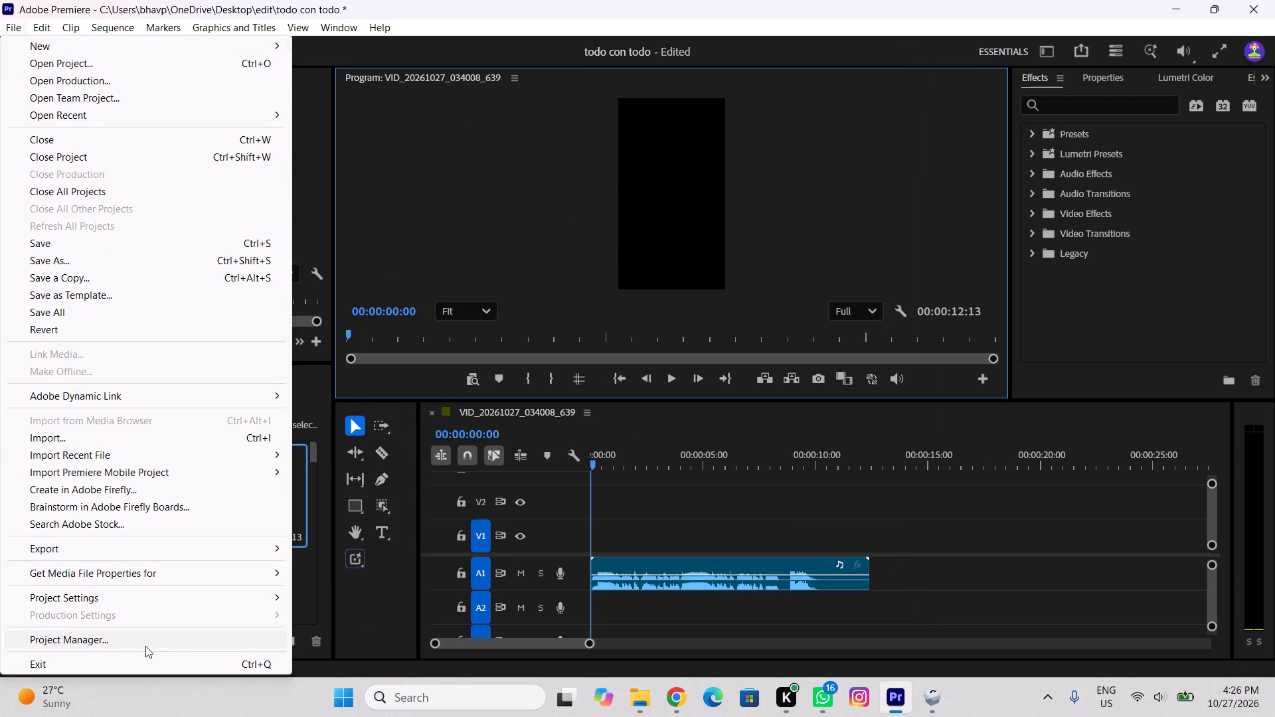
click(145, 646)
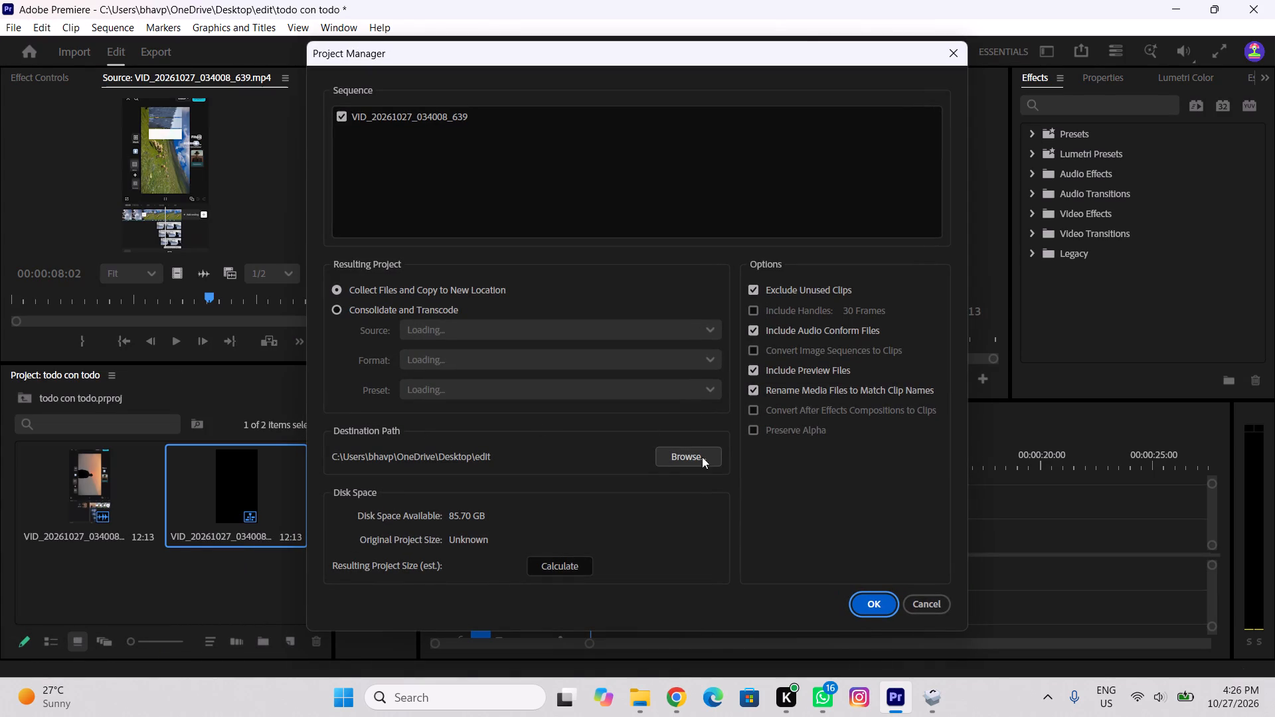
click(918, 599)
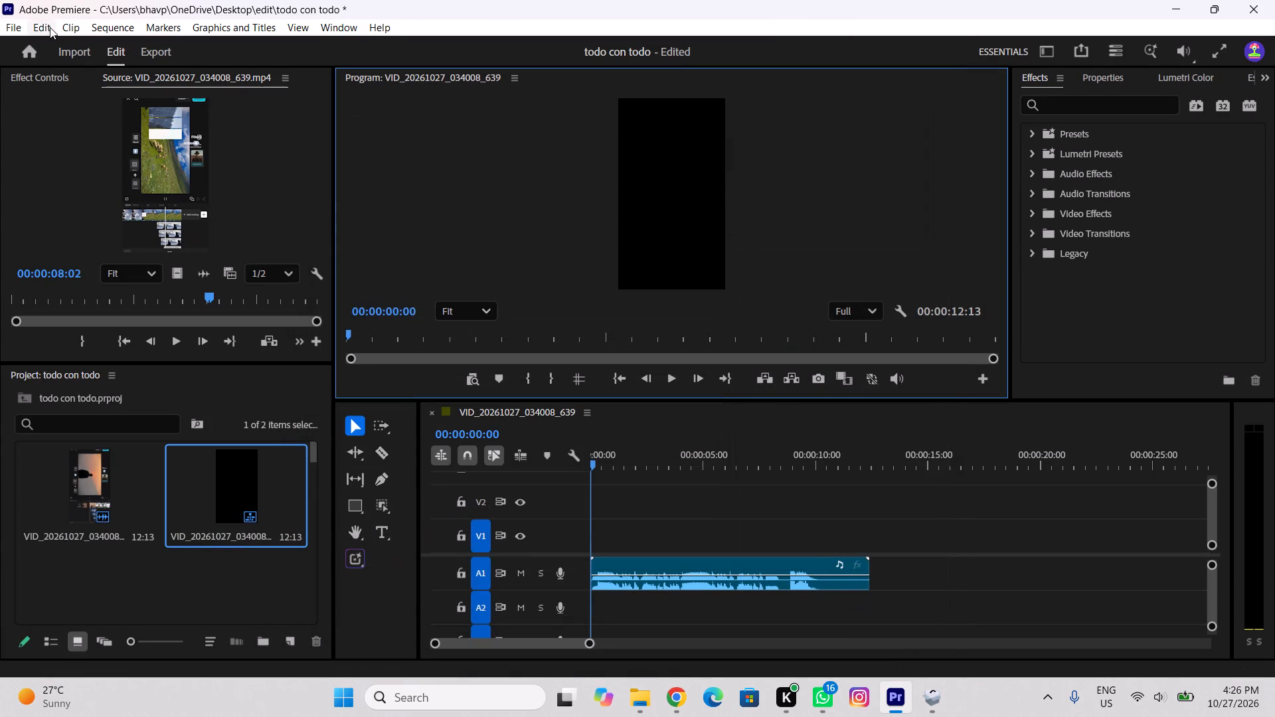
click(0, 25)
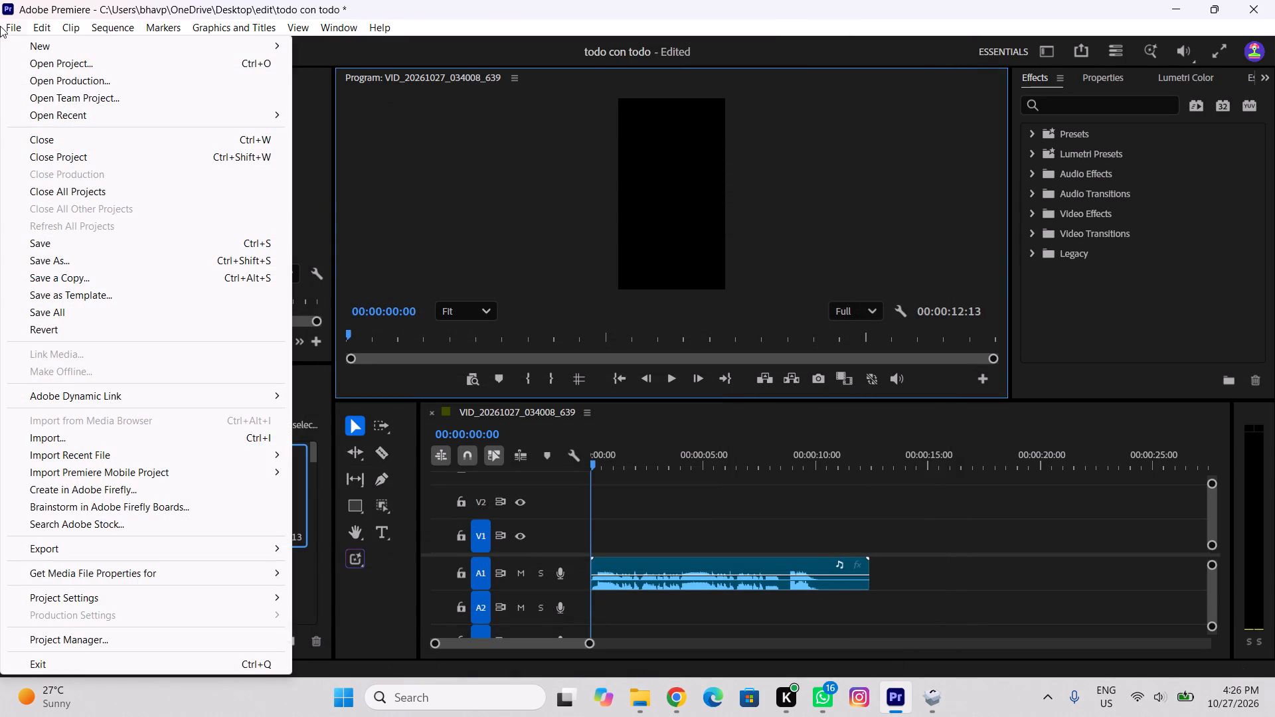
Check the Maya 2027 installation status in the Autodesk installer, and return to Premiere.
click(941, 706)
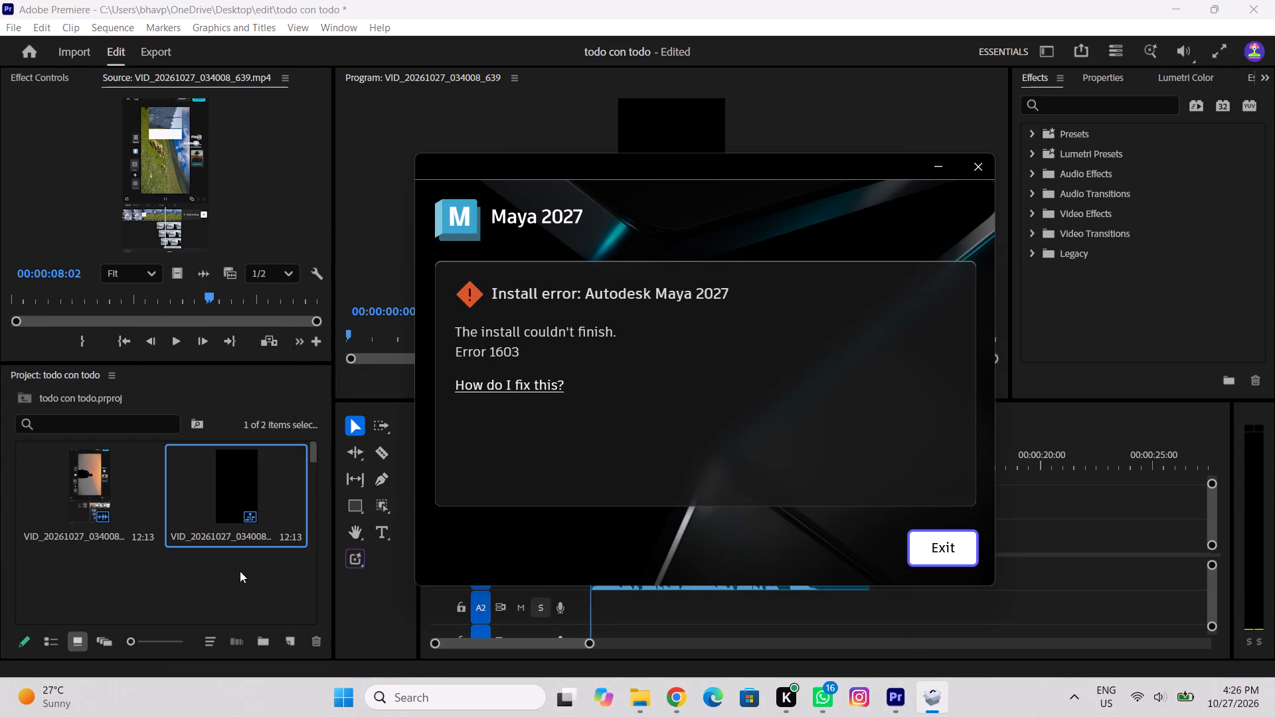
click(0, 517)
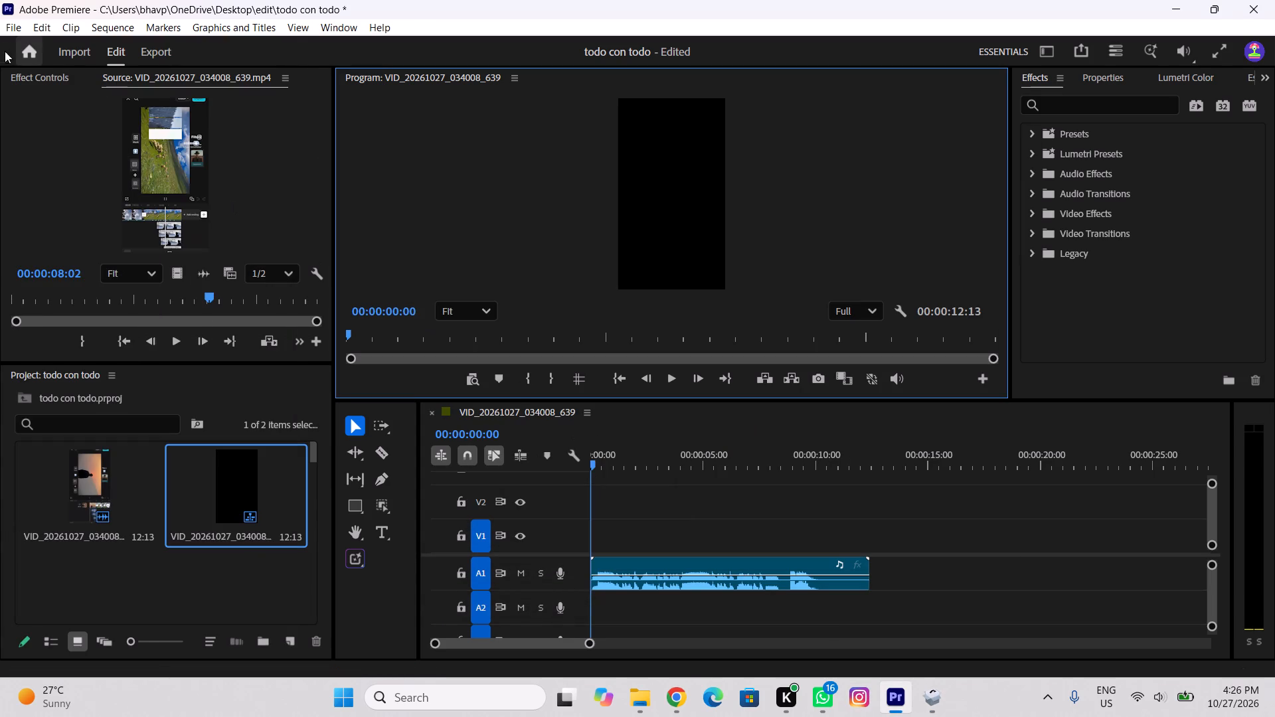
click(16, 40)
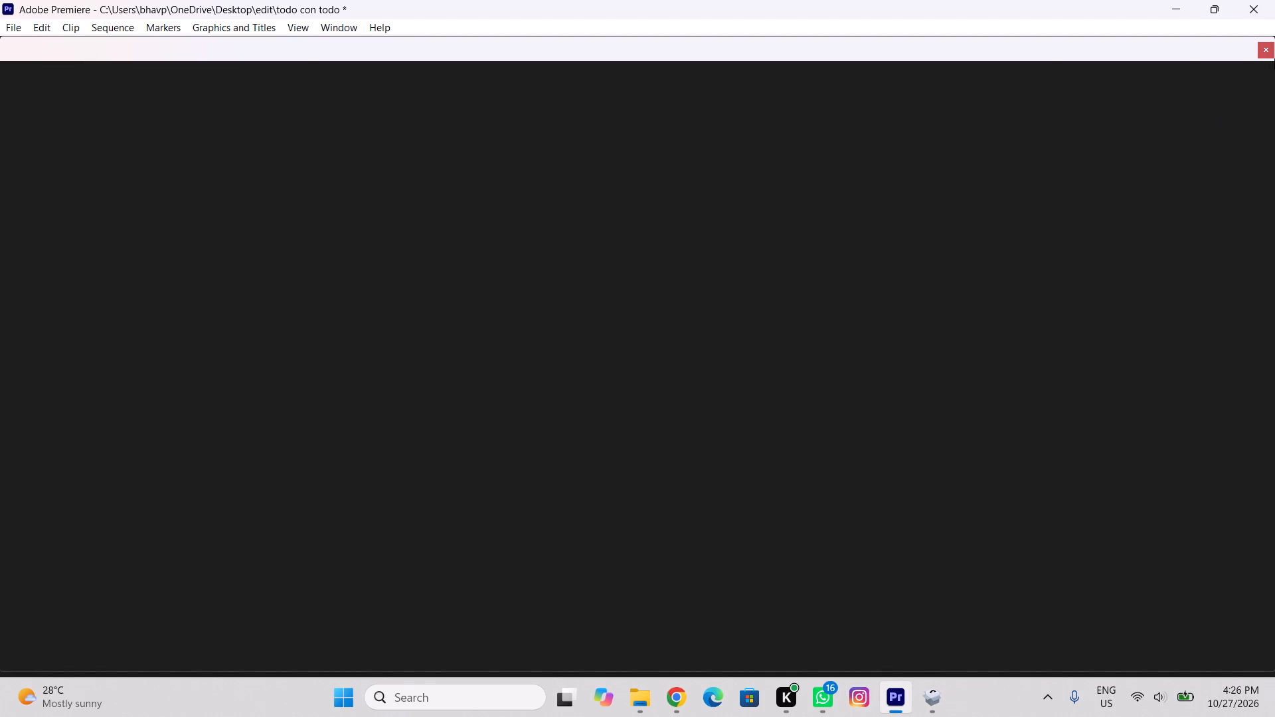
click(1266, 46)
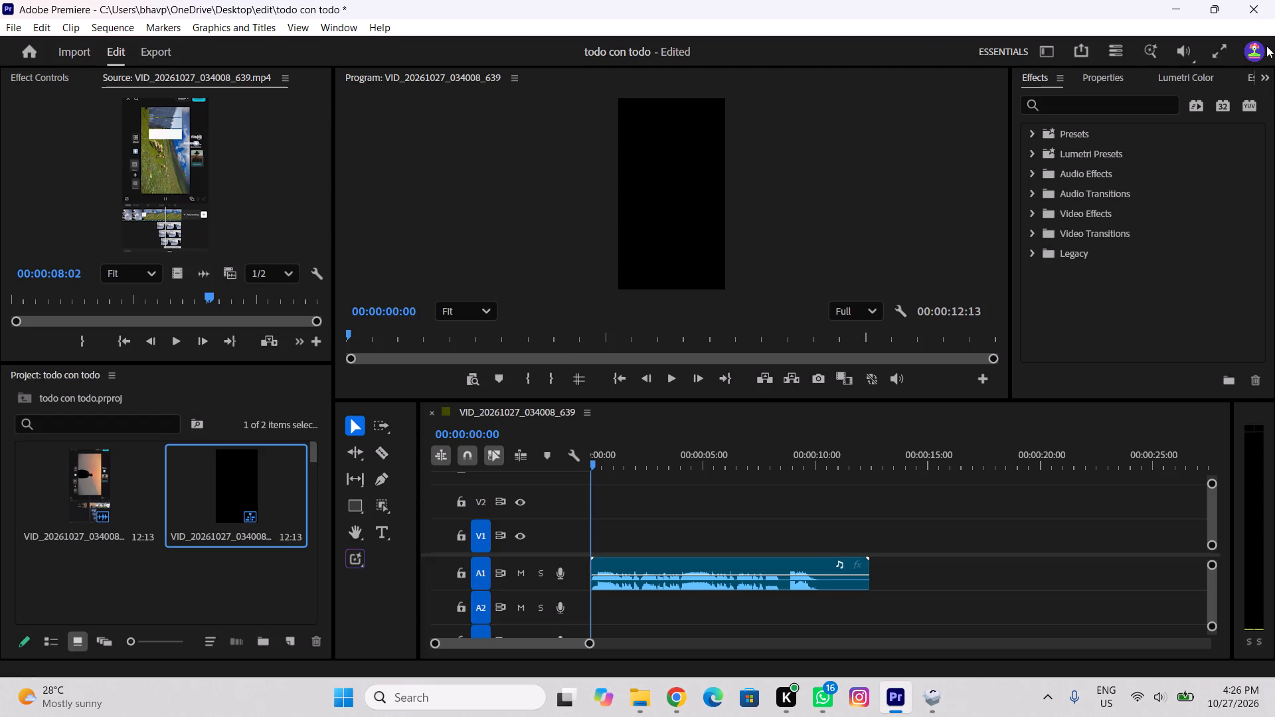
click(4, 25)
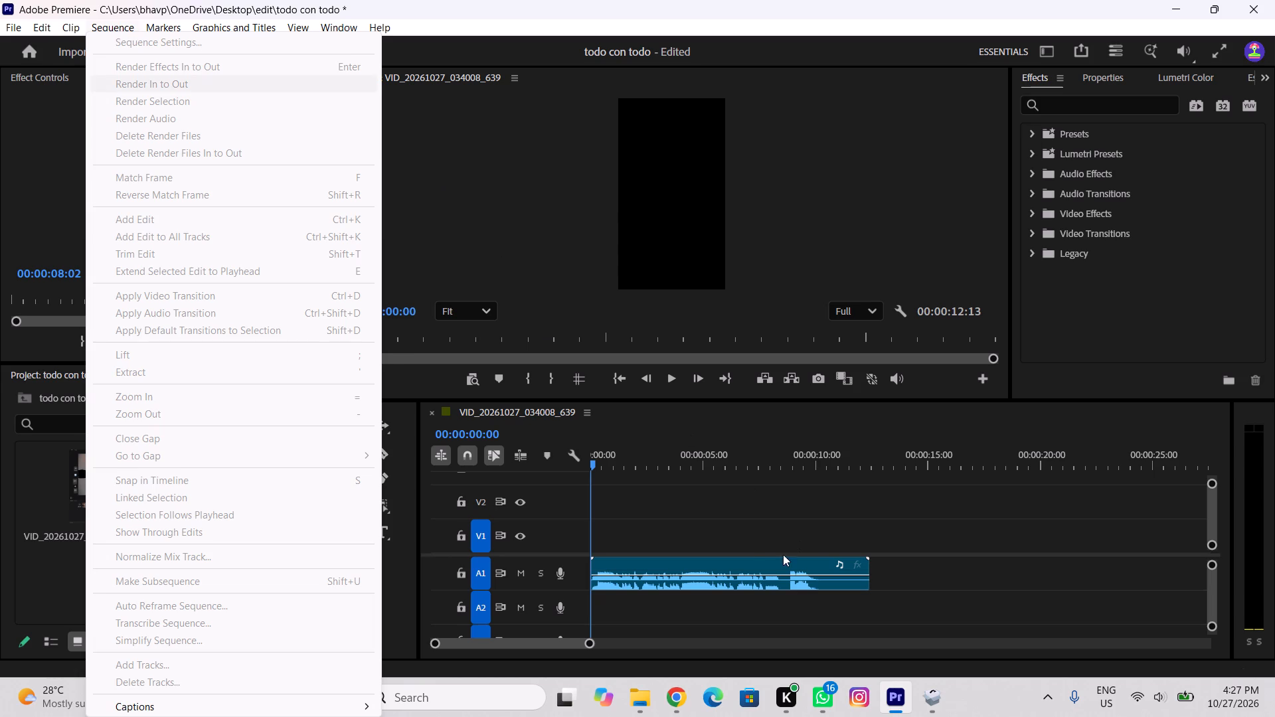
Open the settings of the VID_20261027_034008_639 sequence and set its vertical frame size to 3840.
click(749, 557)
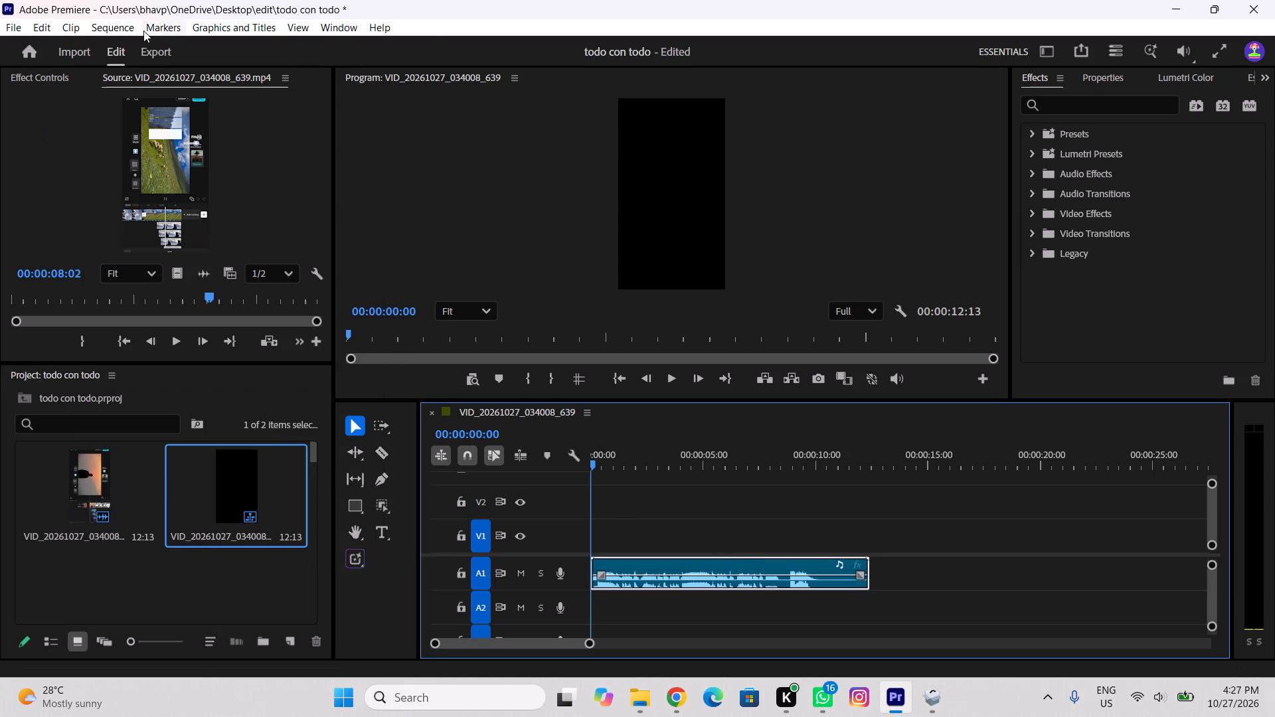
click(131, 29)
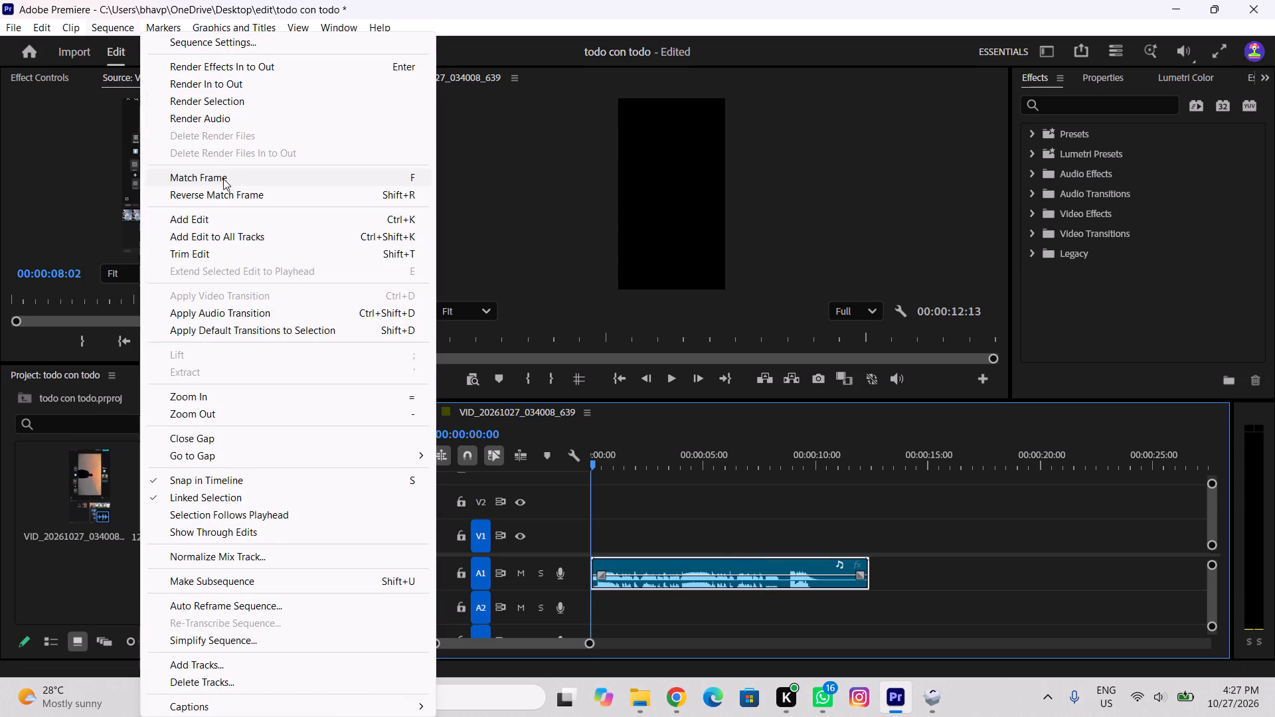
click(213, 39)
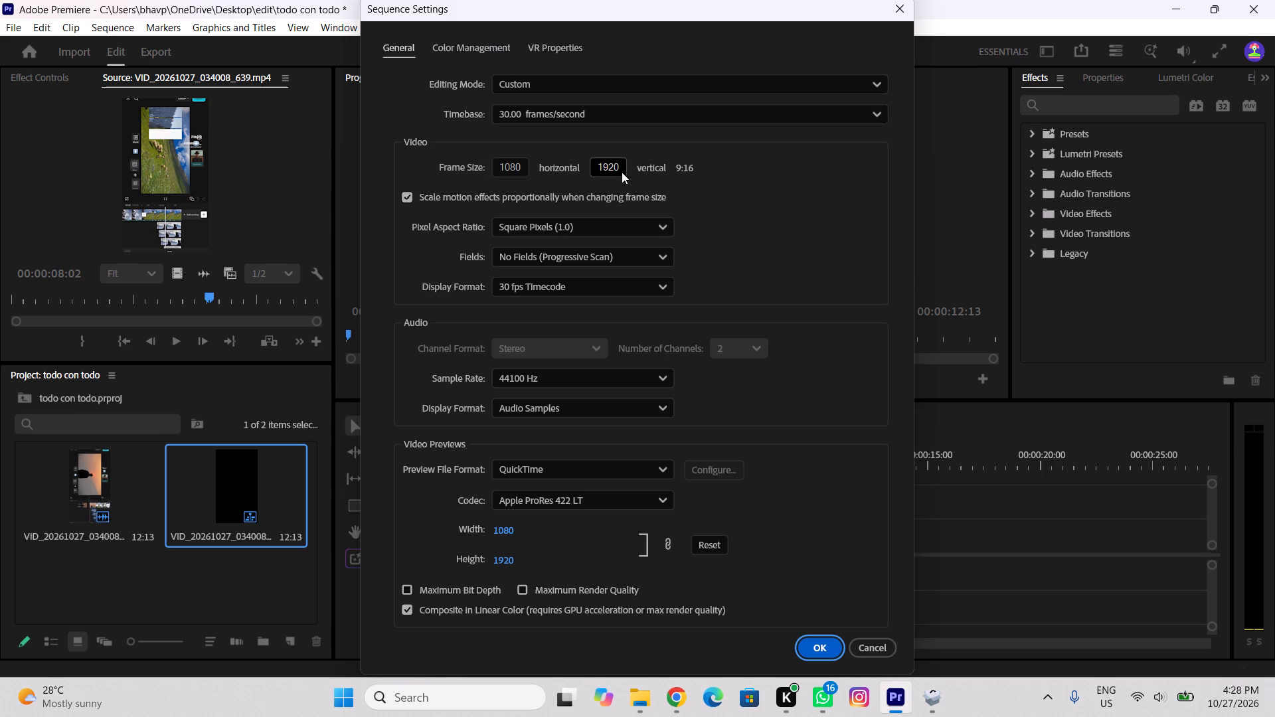
click(622, 172)
drag(621, 163, 596, 170)
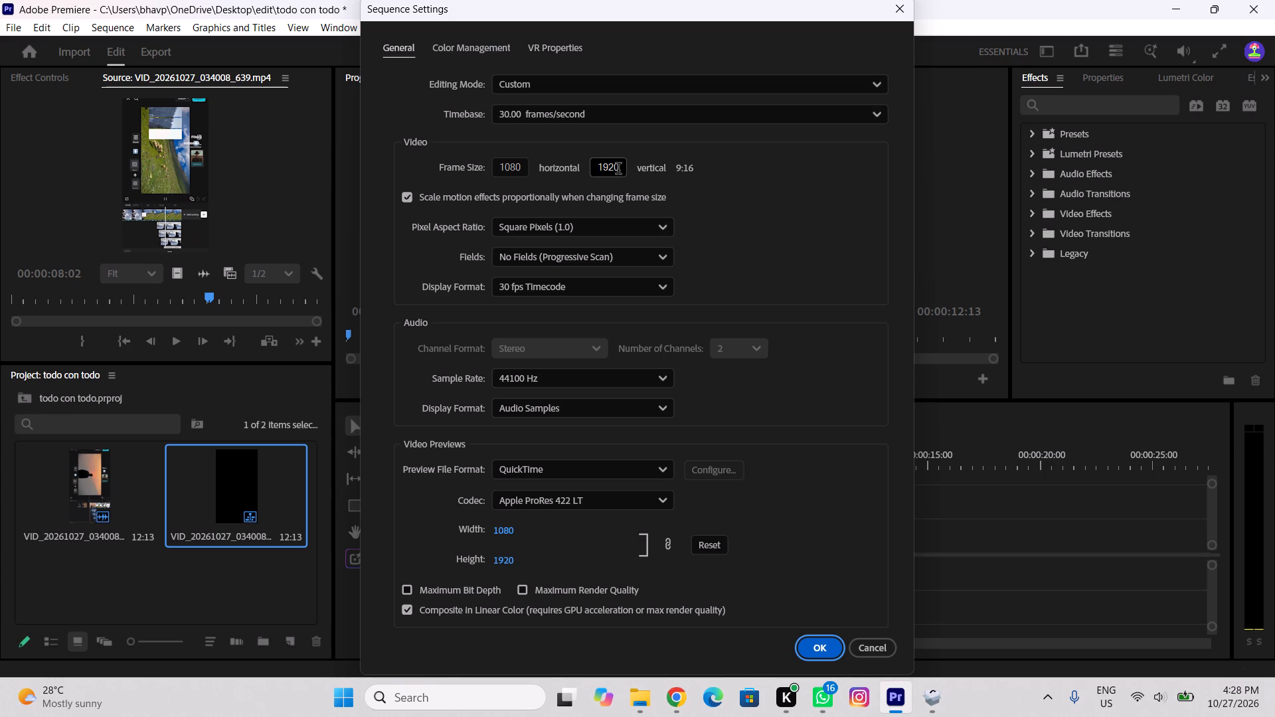
click(621, 170)
click(616, 166)
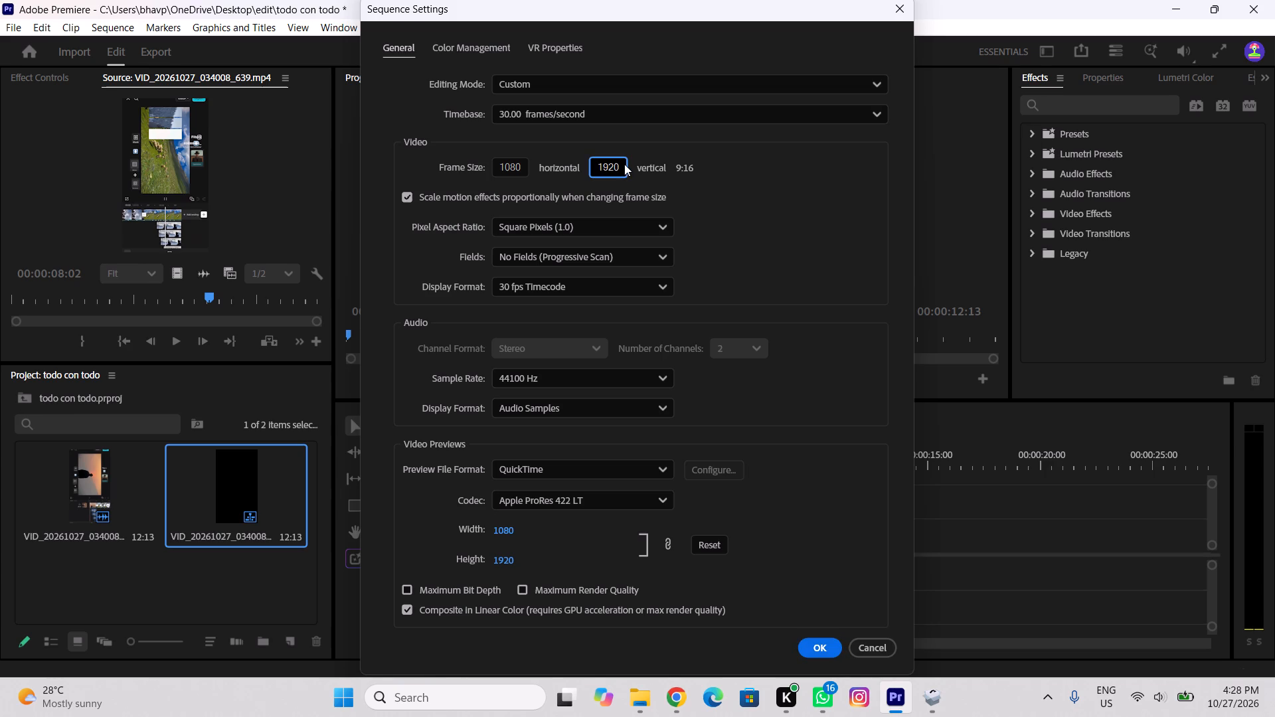
key(BackSpace)
key(BackSpace)
key(BackSpace)
key(BackSpace)
key(BackSpace)
key(BackSpace)
key(BackSpace)
key(BackSpace)
key(BackSpace)
key(BackSpace)
key(BackSpace)
key(BackSpace)
key(BackSpace)
key(BackSpace)
key(BackSpace)
key(BackSpace)
key(BackSpace)
key(BackSpace)
key(BackSpace)
key(BackSpace)
text(38)
key(4)
key(0)
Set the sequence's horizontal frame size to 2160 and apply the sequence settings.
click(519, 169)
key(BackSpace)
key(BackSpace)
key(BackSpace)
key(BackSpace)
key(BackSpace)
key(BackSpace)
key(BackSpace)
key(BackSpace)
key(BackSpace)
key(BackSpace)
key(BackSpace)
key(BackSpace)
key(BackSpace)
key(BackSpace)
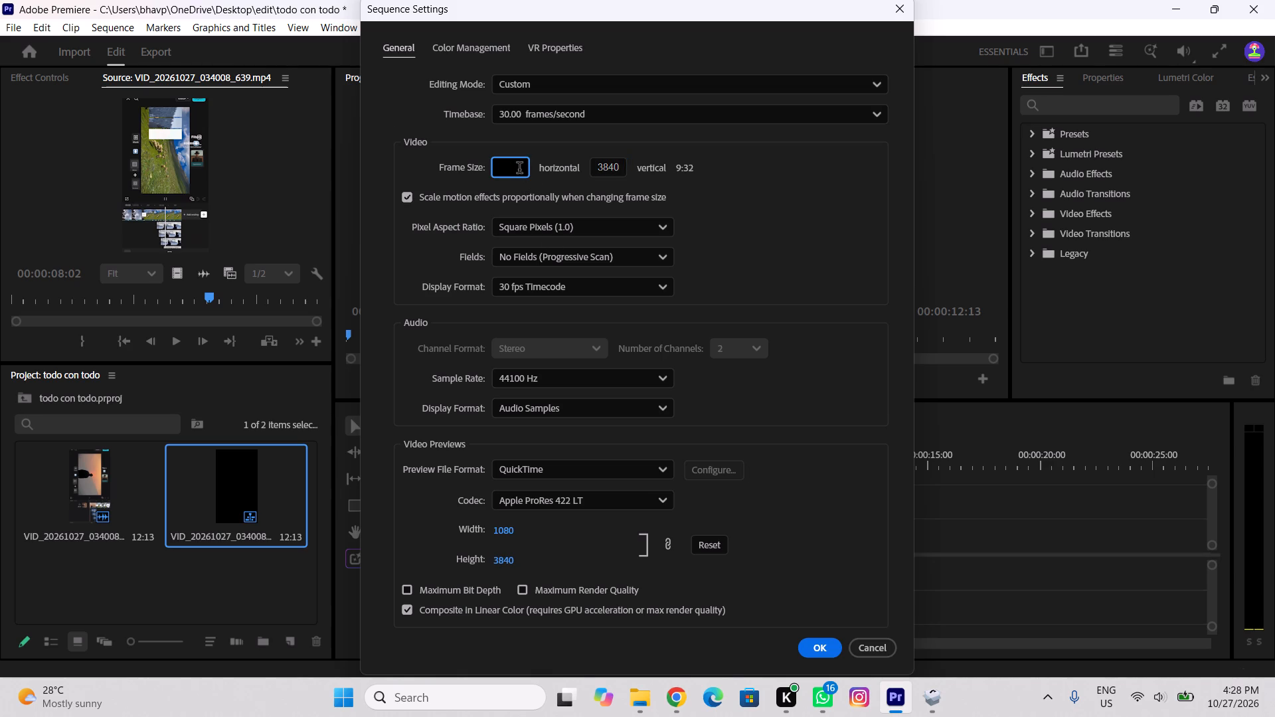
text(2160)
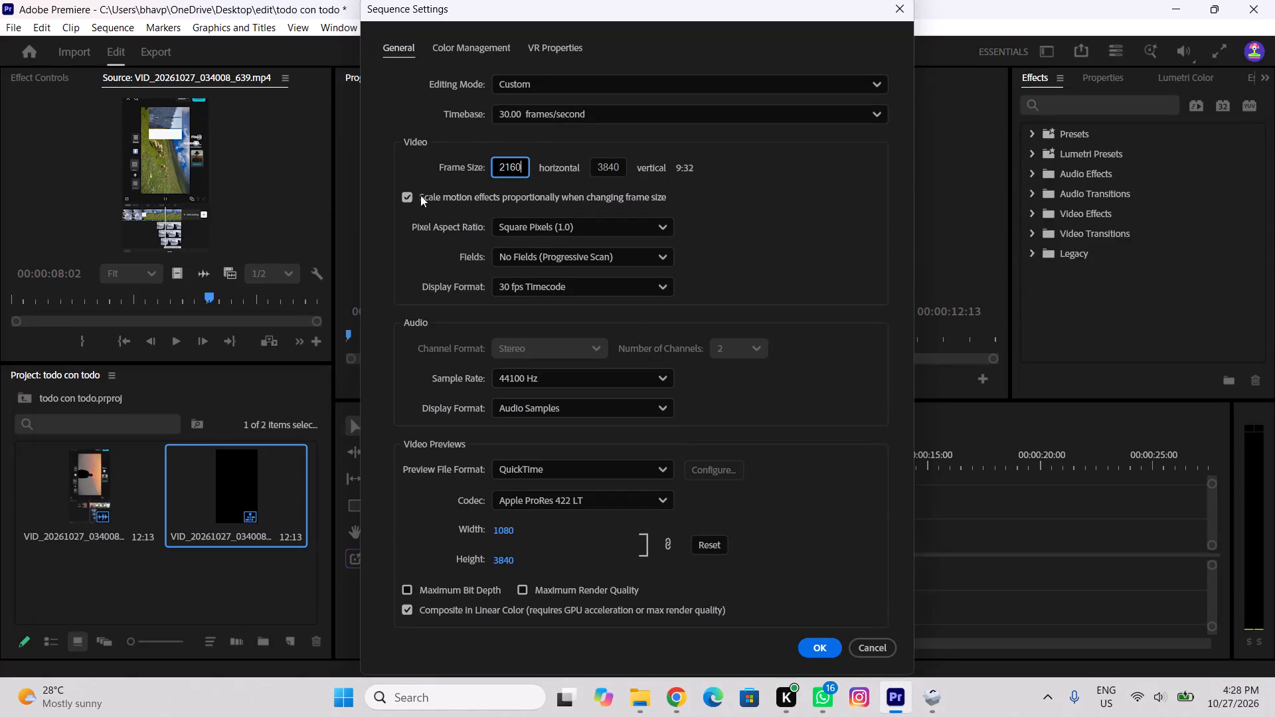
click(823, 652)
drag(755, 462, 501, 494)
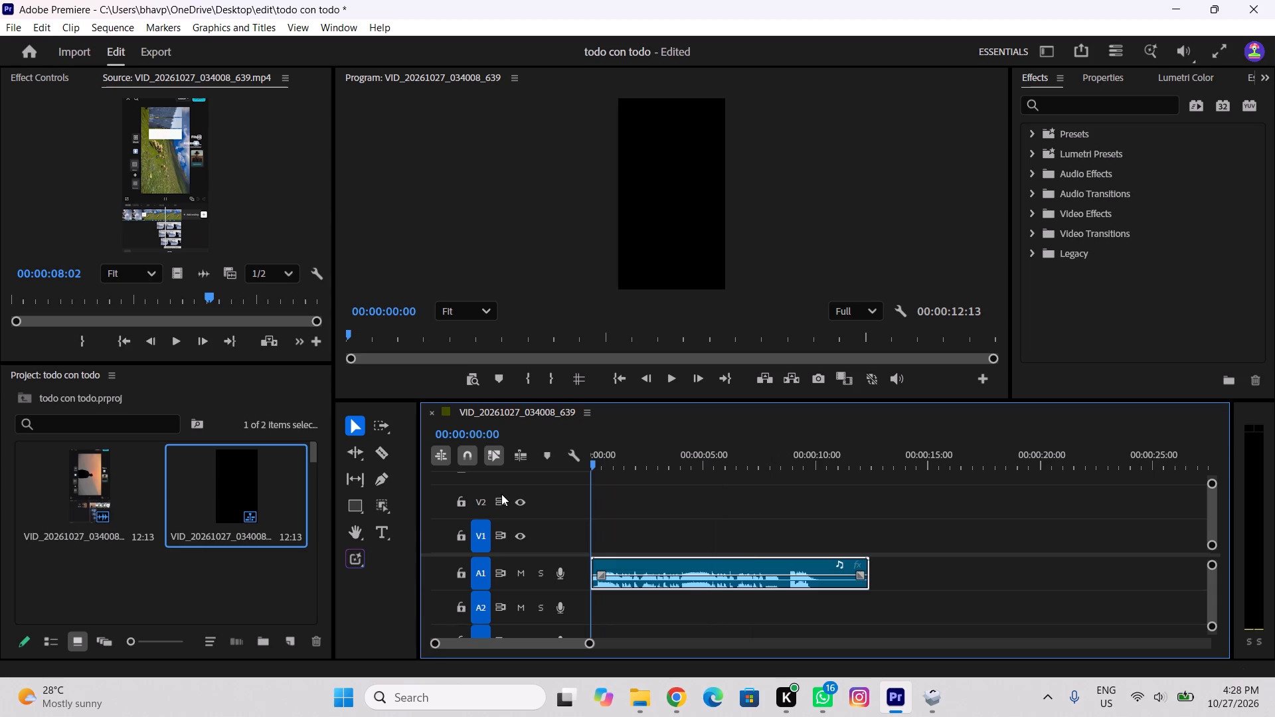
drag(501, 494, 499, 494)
Reopen the sequence settings to check the frame size, pixel aspect ratio and editing mode, and close them.
click(112, 33)
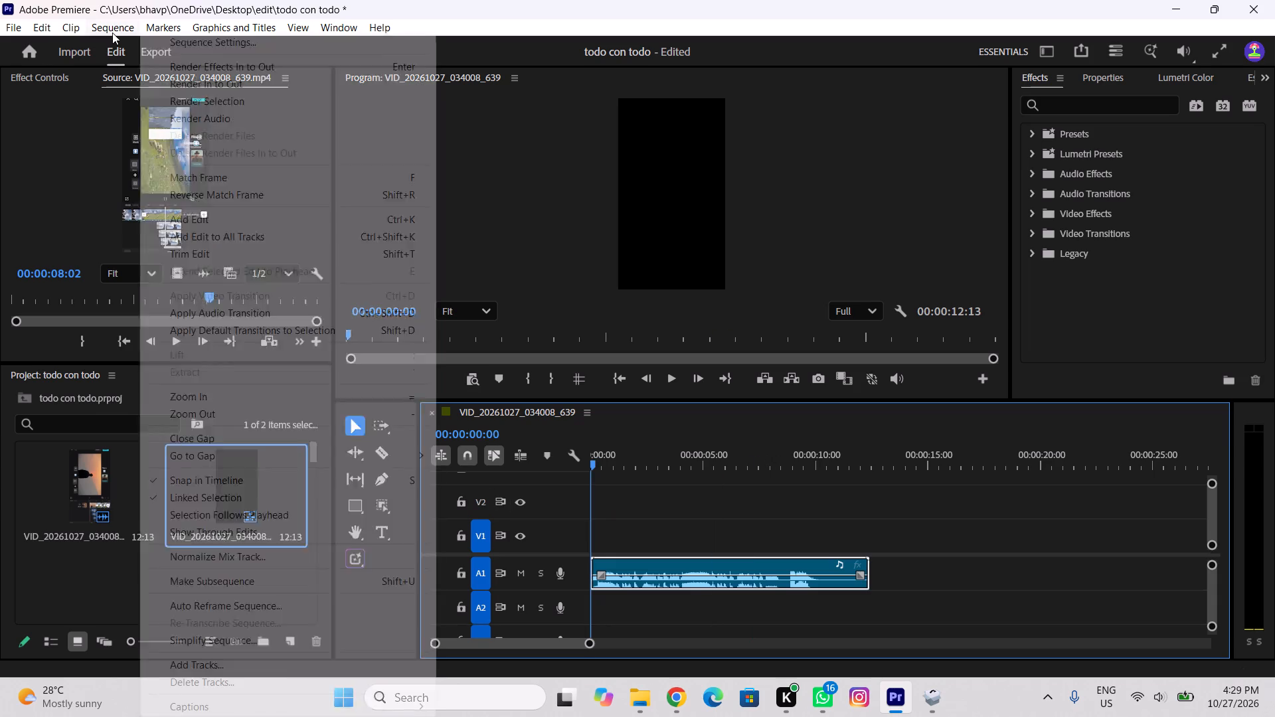
click(261, 44)
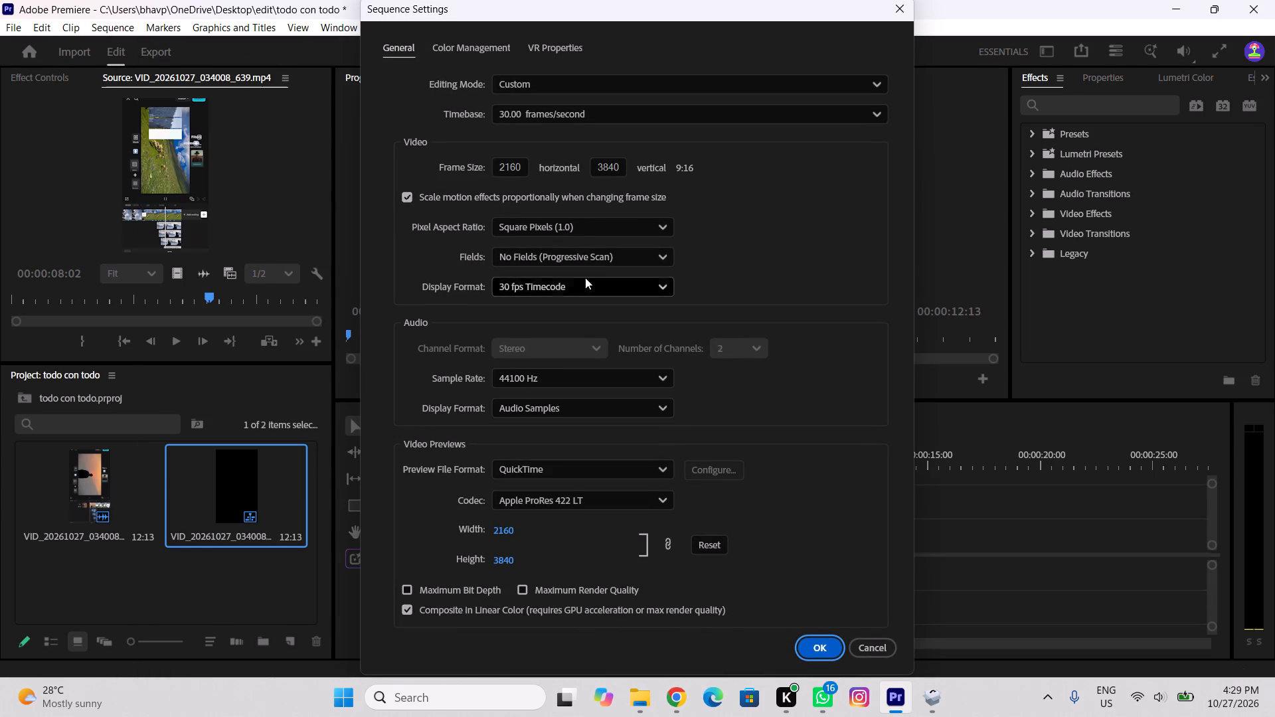
click(618, 234)
click(618, 234)
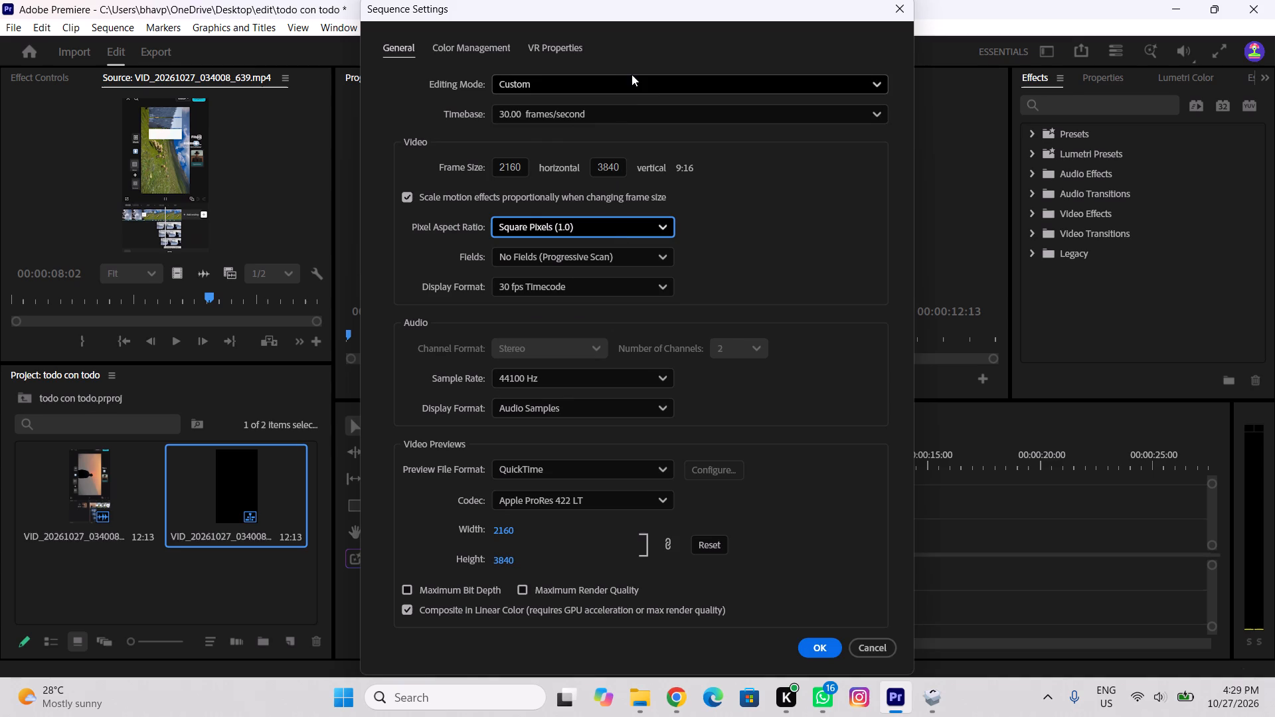
click(632, 74)
click(637, 86)
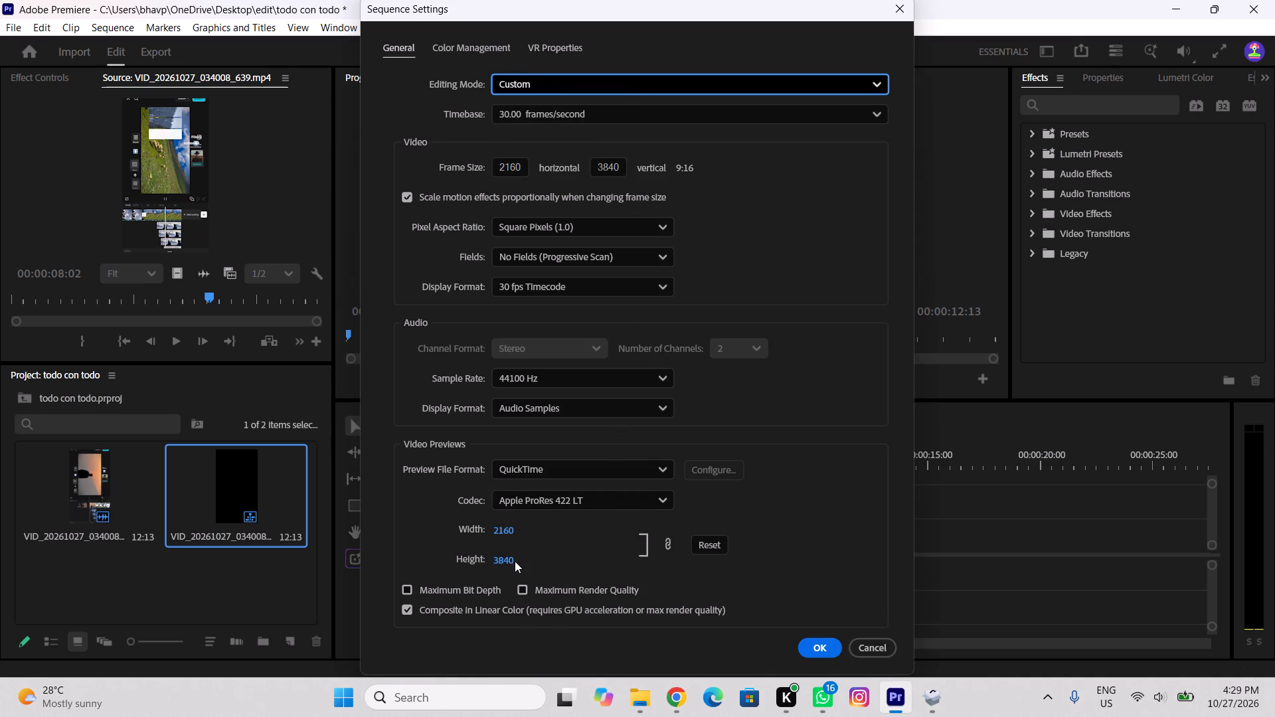
click(817, 649)
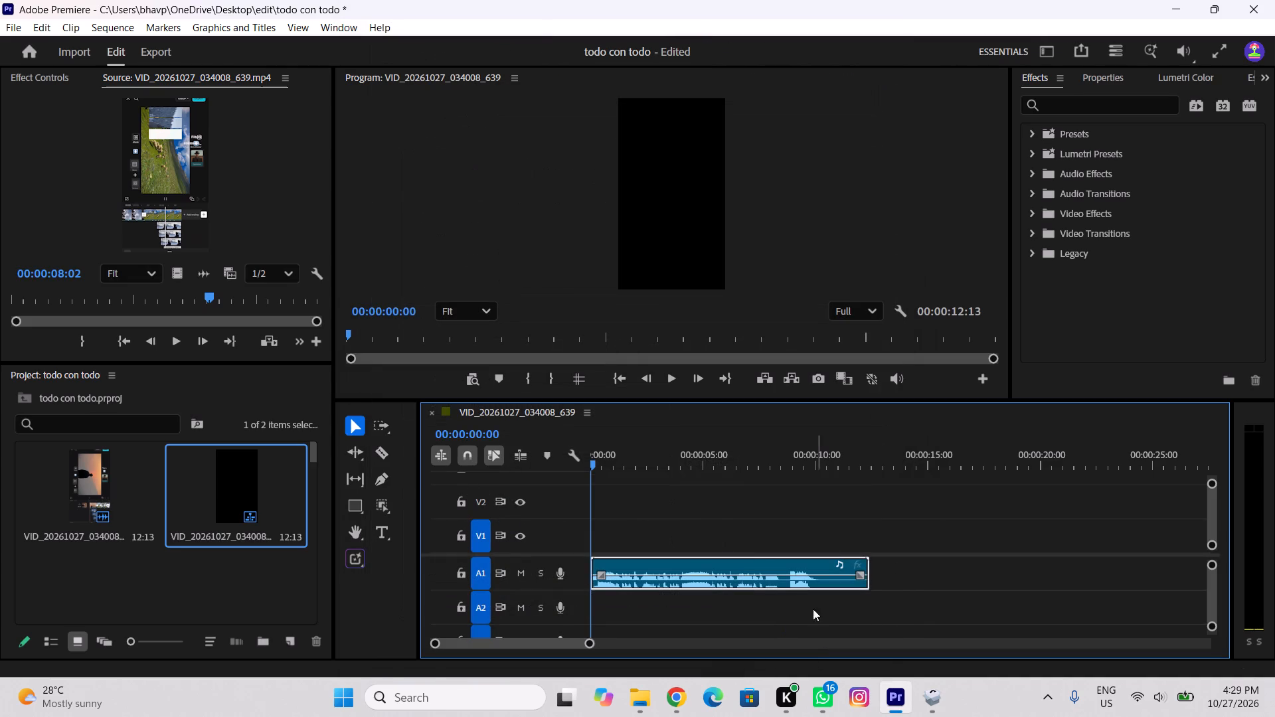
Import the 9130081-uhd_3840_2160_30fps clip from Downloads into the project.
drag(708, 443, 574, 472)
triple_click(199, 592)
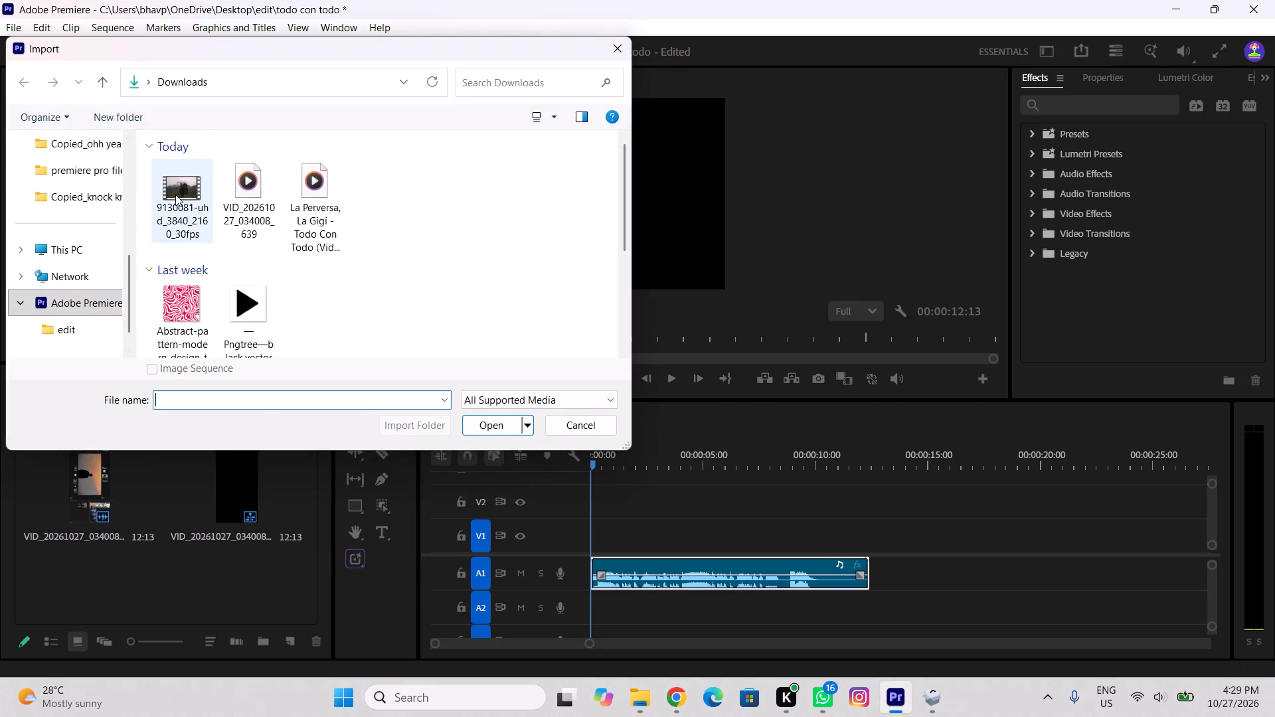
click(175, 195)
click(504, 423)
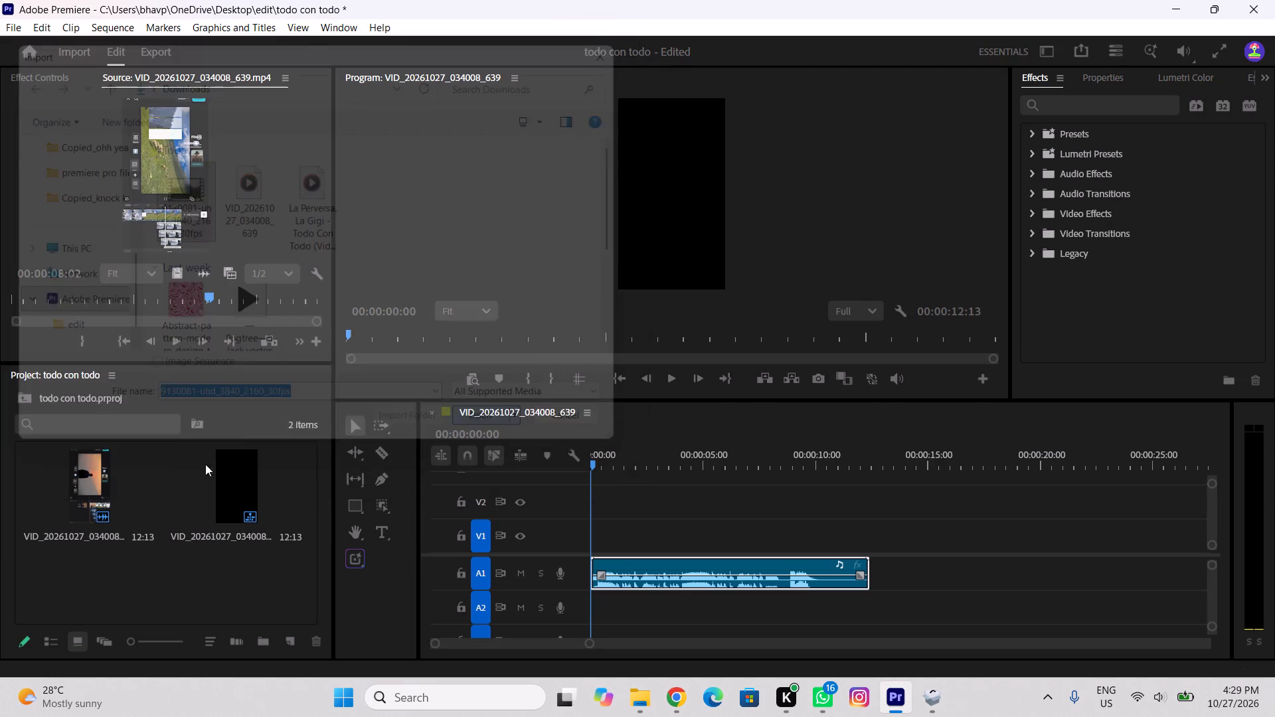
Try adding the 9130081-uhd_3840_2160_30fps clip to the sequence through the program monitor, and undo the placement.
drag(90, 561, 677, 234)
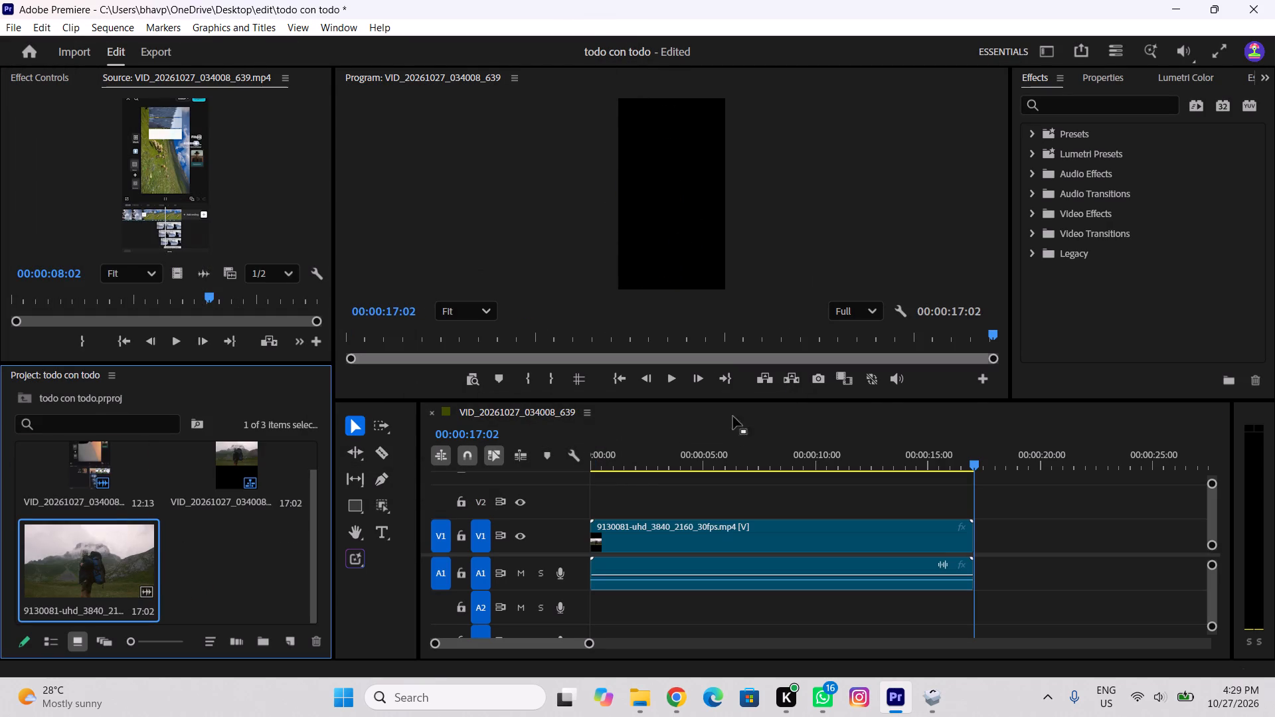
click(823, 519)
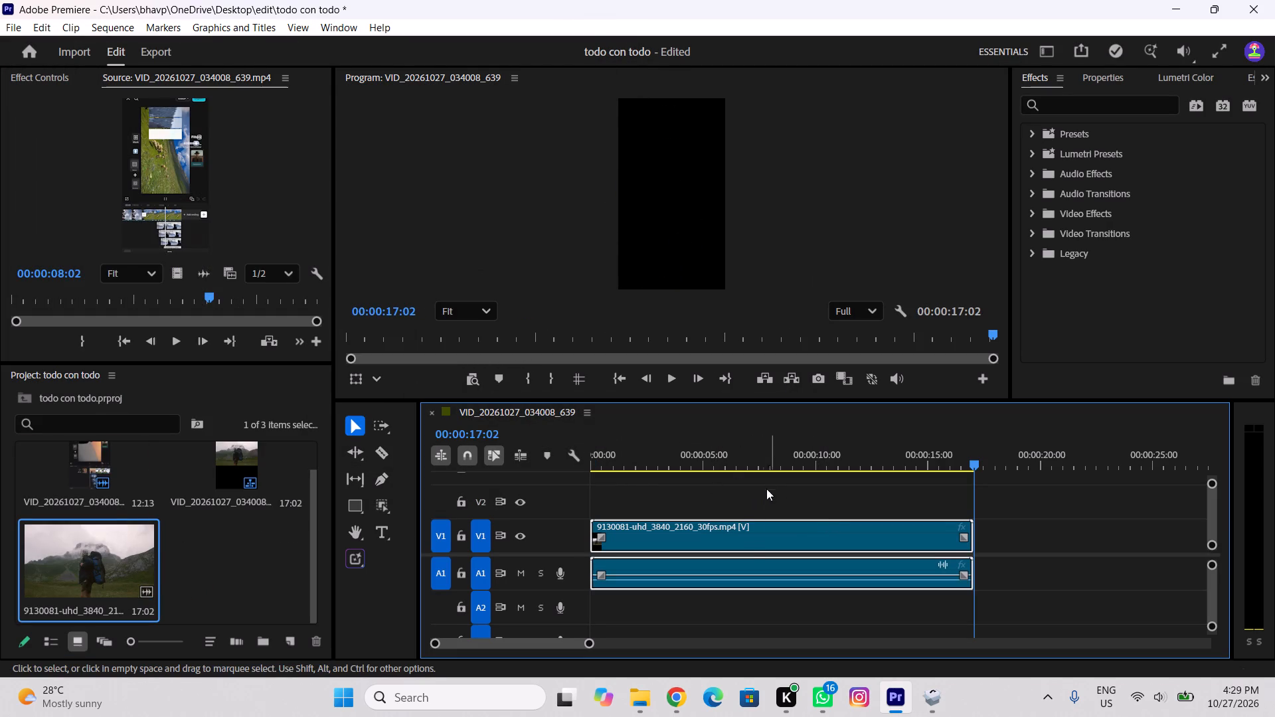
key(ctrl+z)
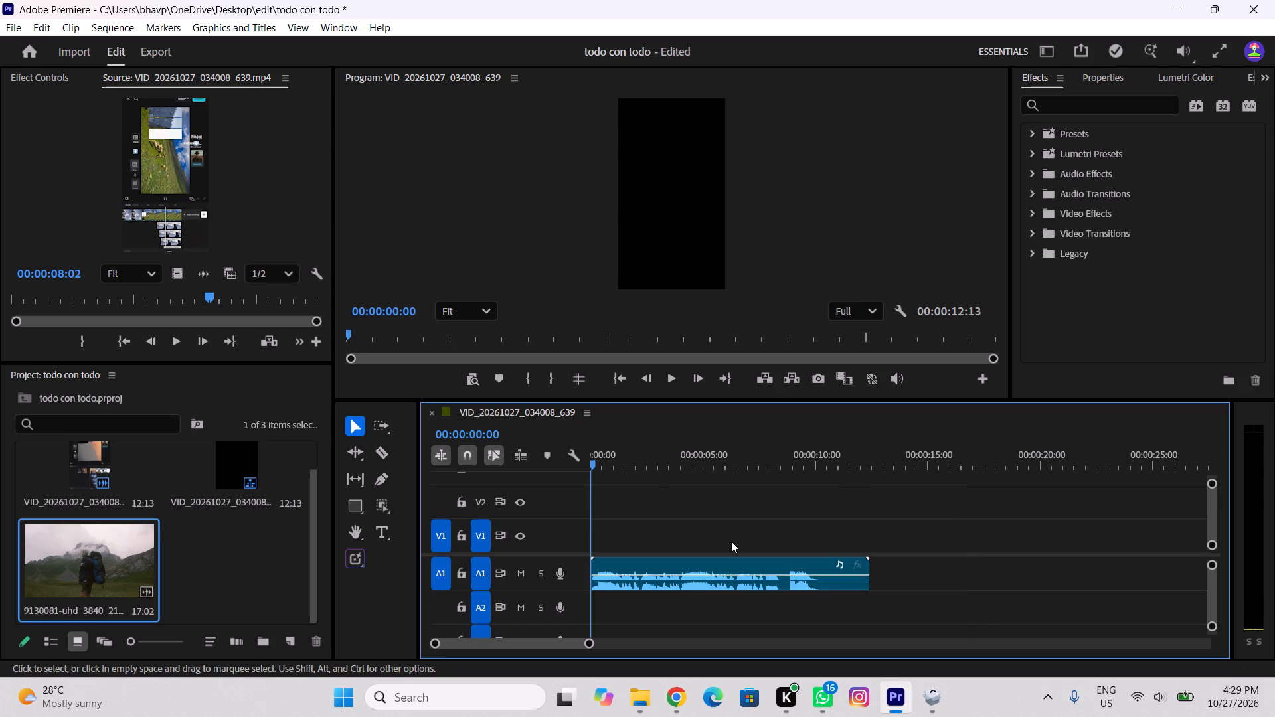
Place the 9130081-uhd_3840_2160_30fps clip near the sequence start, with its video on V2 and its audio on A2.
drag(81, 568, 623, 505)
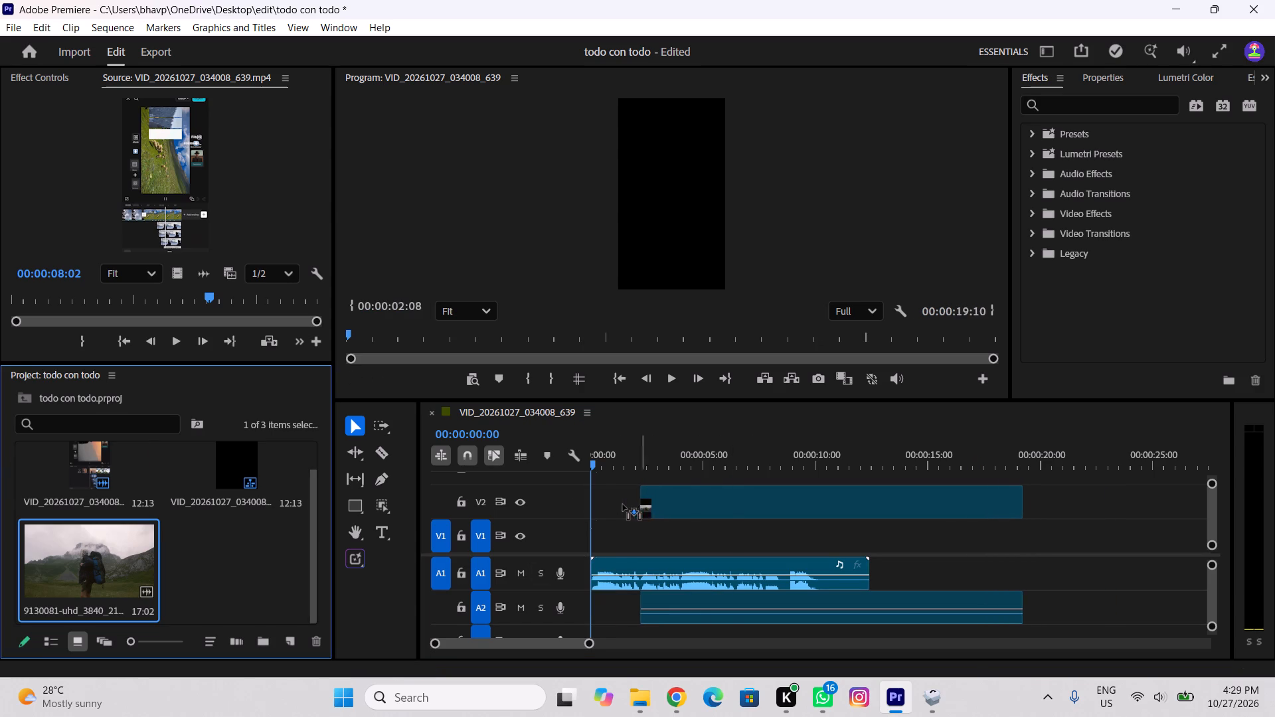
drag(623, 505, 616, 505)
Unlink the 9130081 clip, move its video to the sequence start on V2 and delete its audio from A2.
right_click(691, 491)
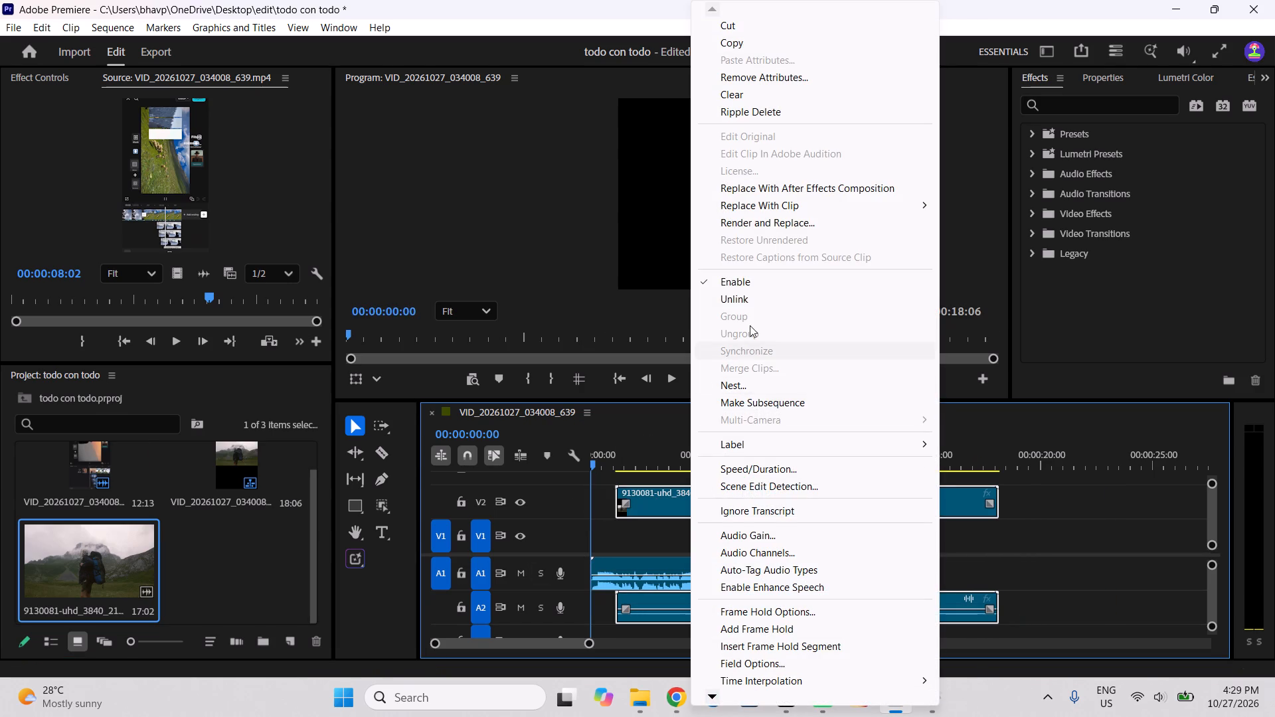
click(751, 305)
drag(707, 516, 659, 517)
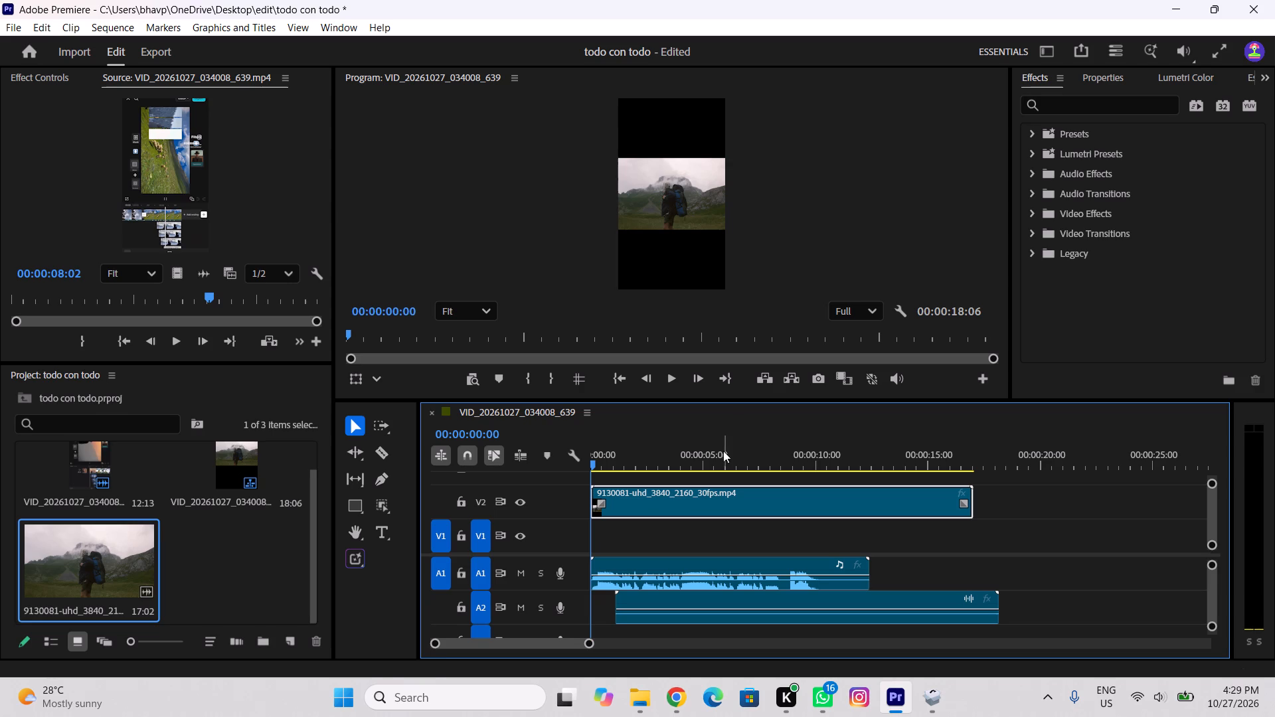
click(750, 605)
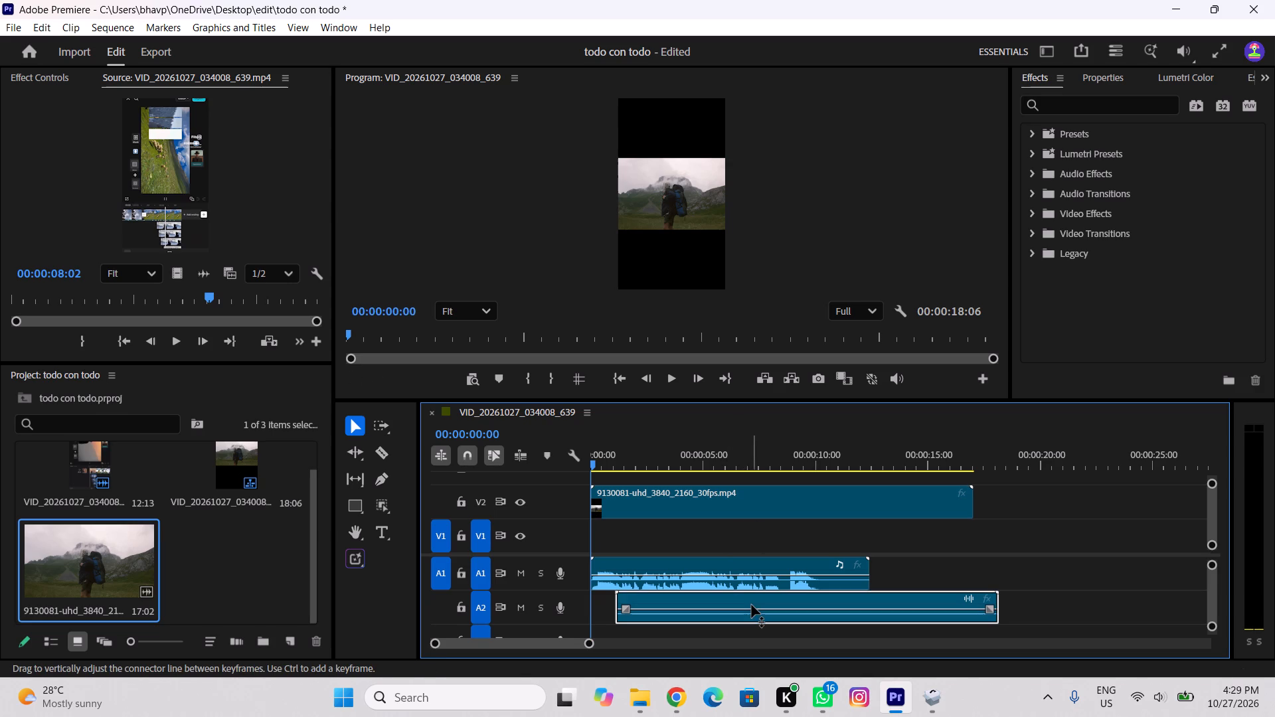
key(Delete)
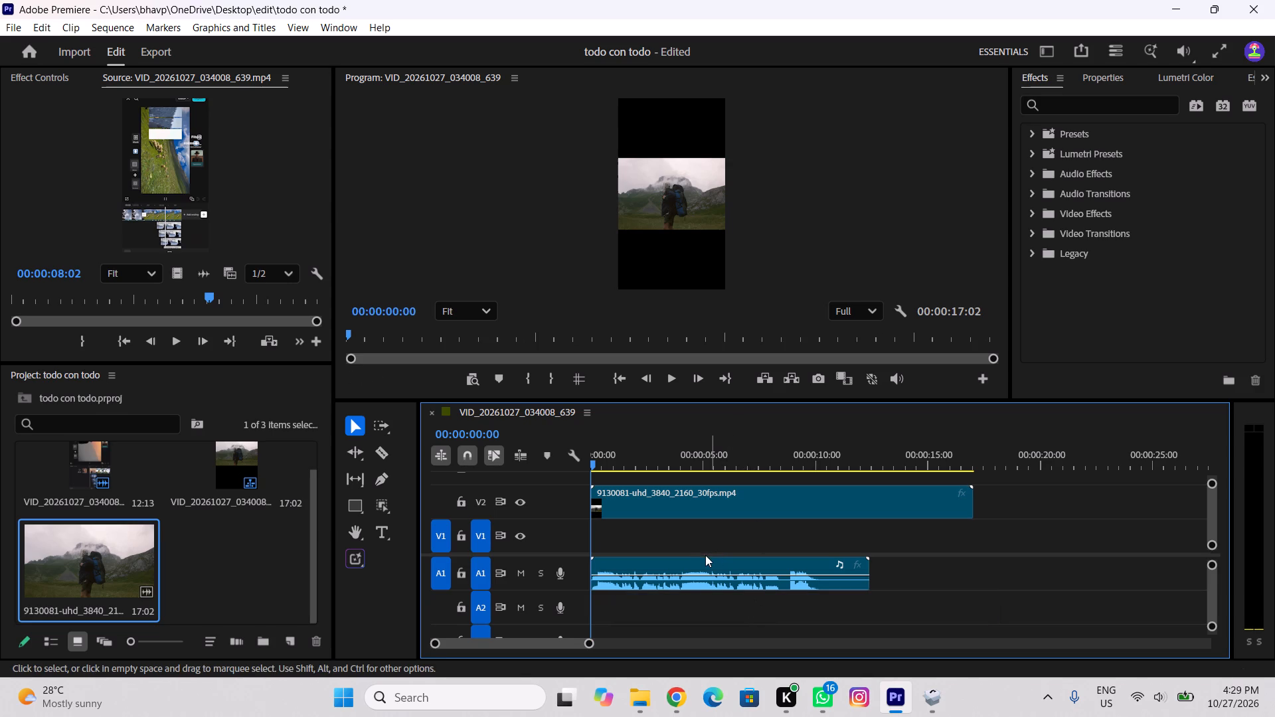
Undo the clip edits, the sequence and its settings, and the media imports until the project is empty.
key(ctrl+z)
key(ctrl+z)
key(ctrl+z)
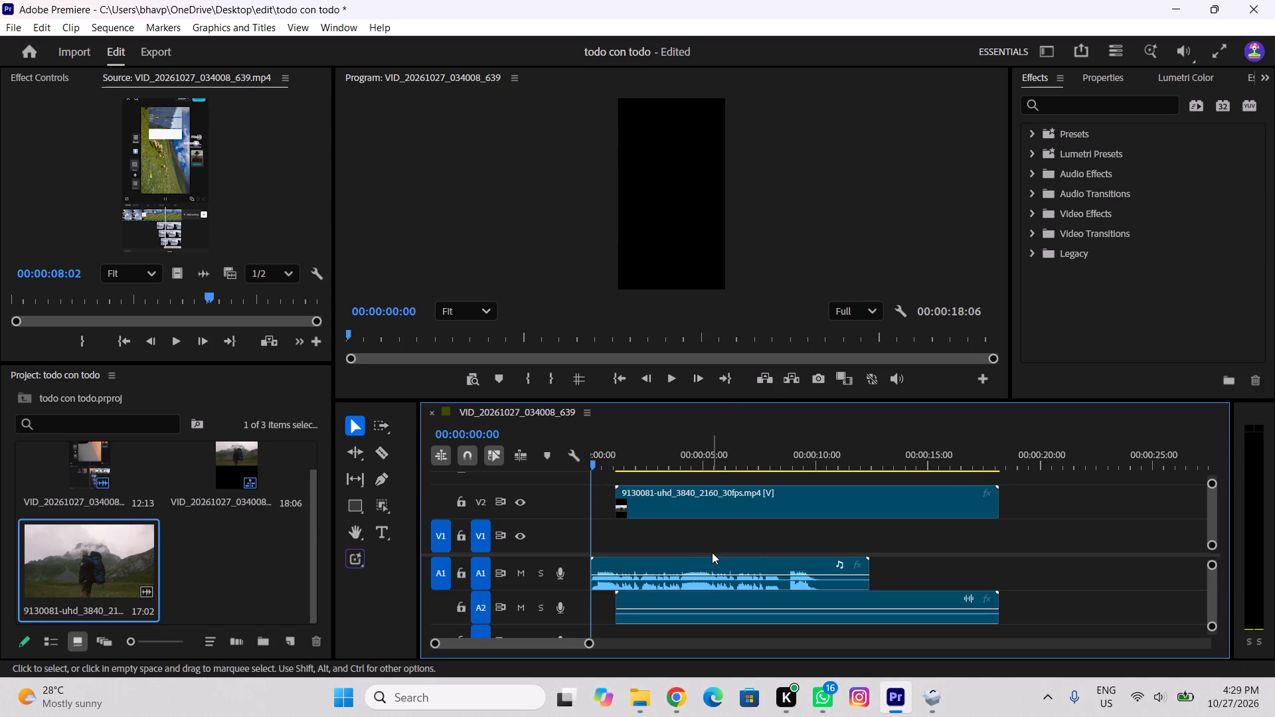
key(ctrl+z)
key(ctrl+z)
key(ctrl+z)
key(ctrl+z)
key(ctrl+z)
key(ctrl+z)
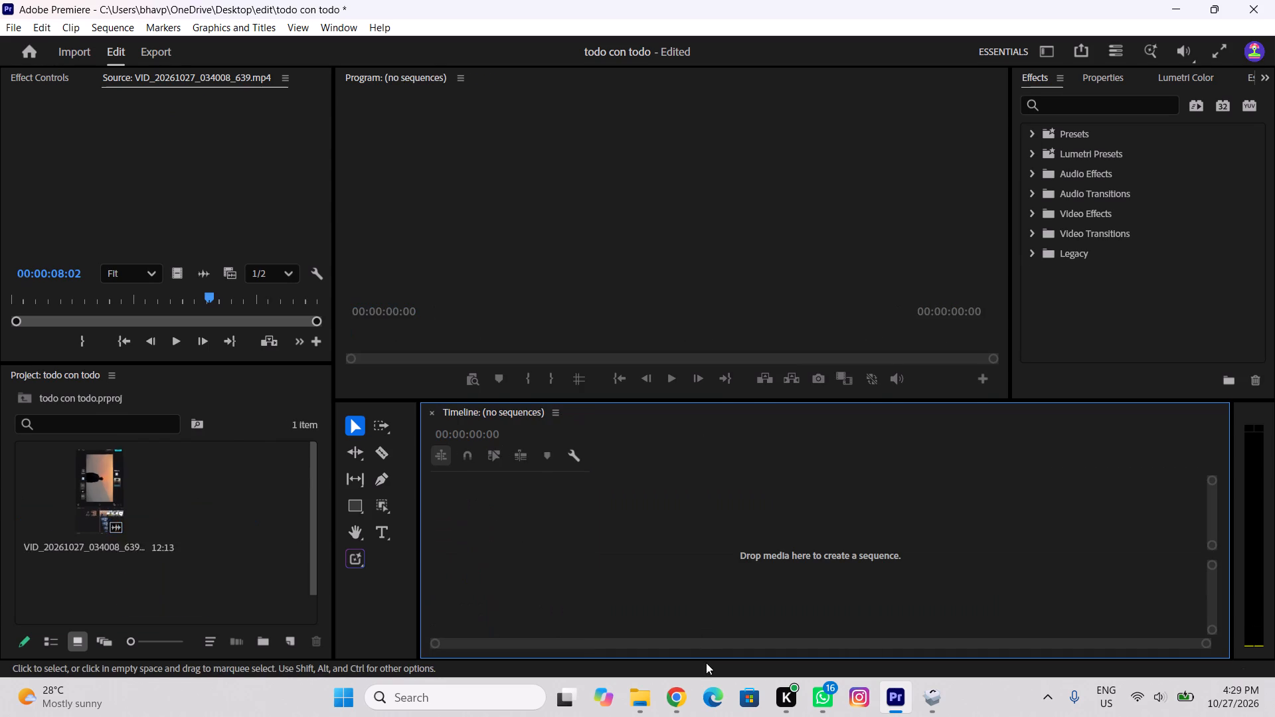
Import the 9130081-uhd_3840_2160_30fps clip from Downloads and create a new sequence from it.
double_click(179, 532)
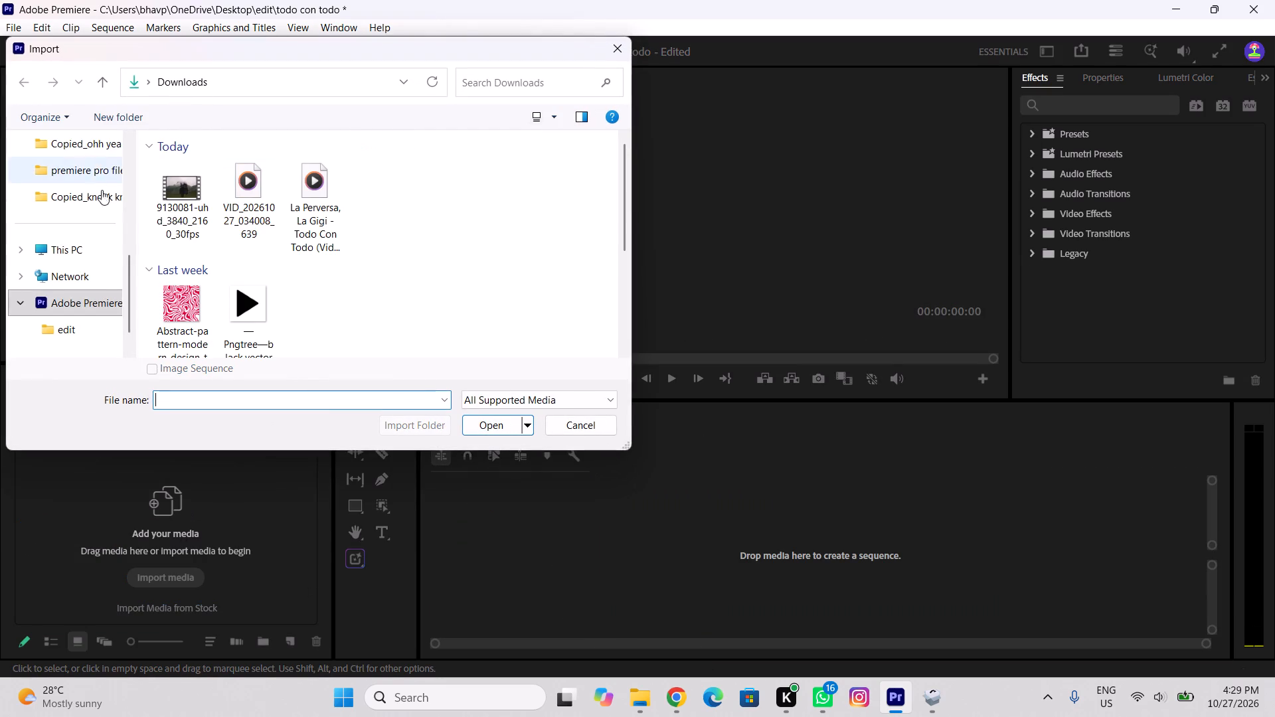
click(193, 208)
click(483, 424)
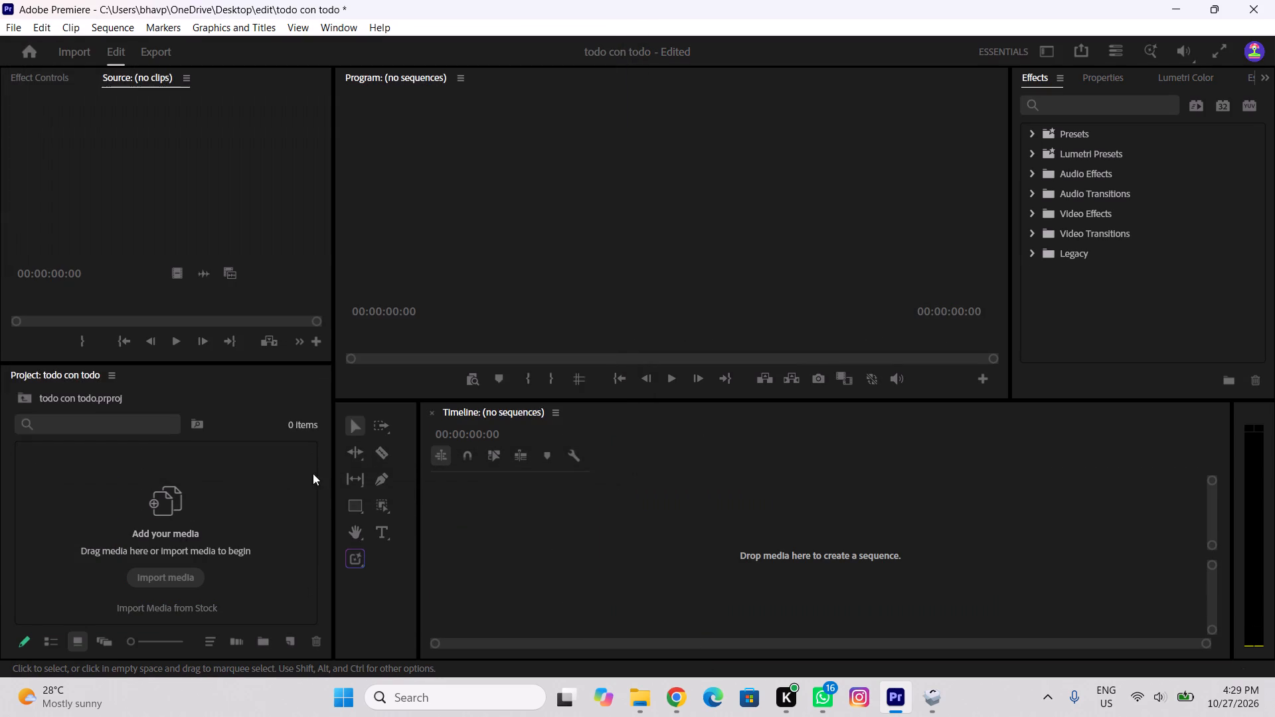
drag(140, 494, 692, 249)
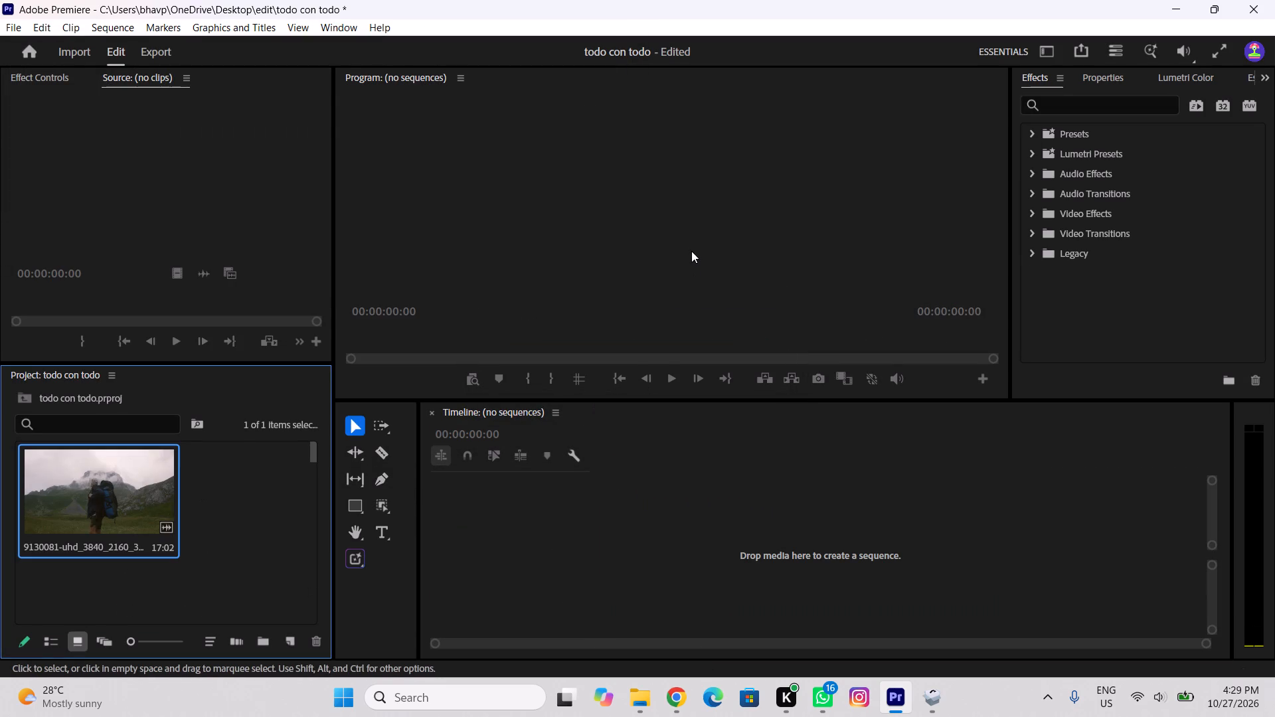
drag(139, 502, 573, 562)
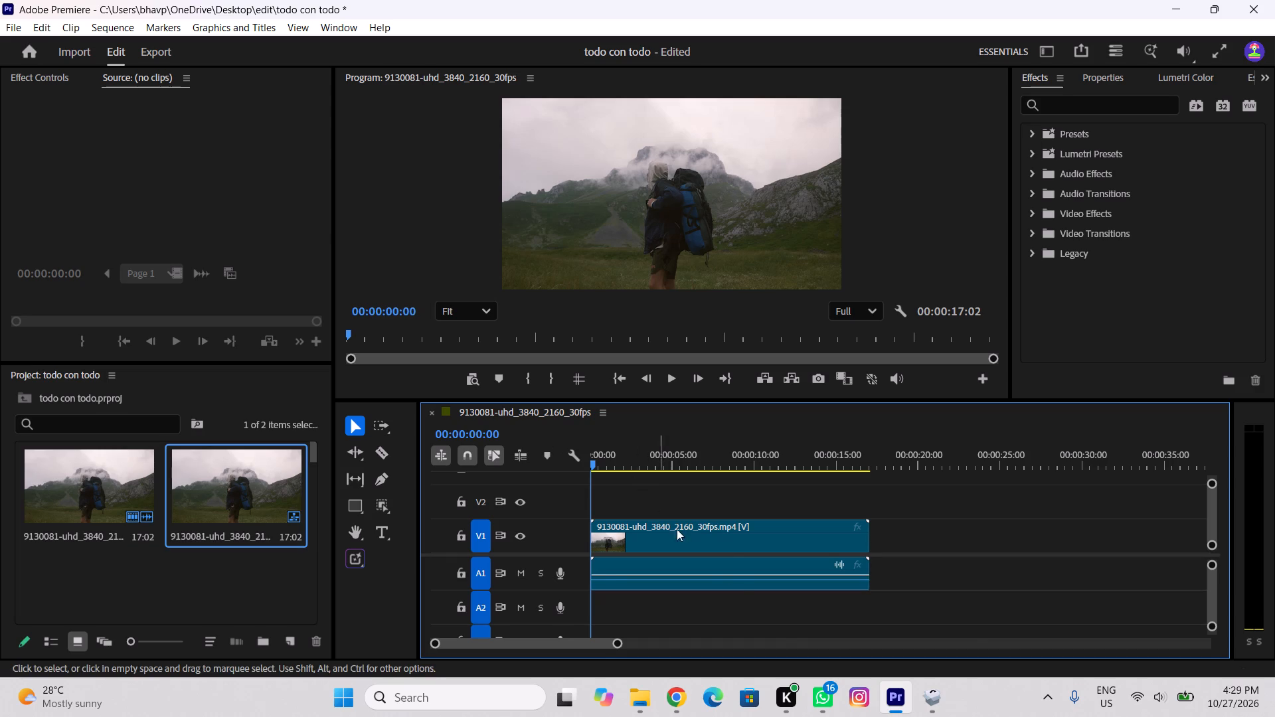
Unlink the 9130081-uhd_3840_2160_30fps clip and delete its audio from track A1.
right_click(727, 540)
click(794, 301)
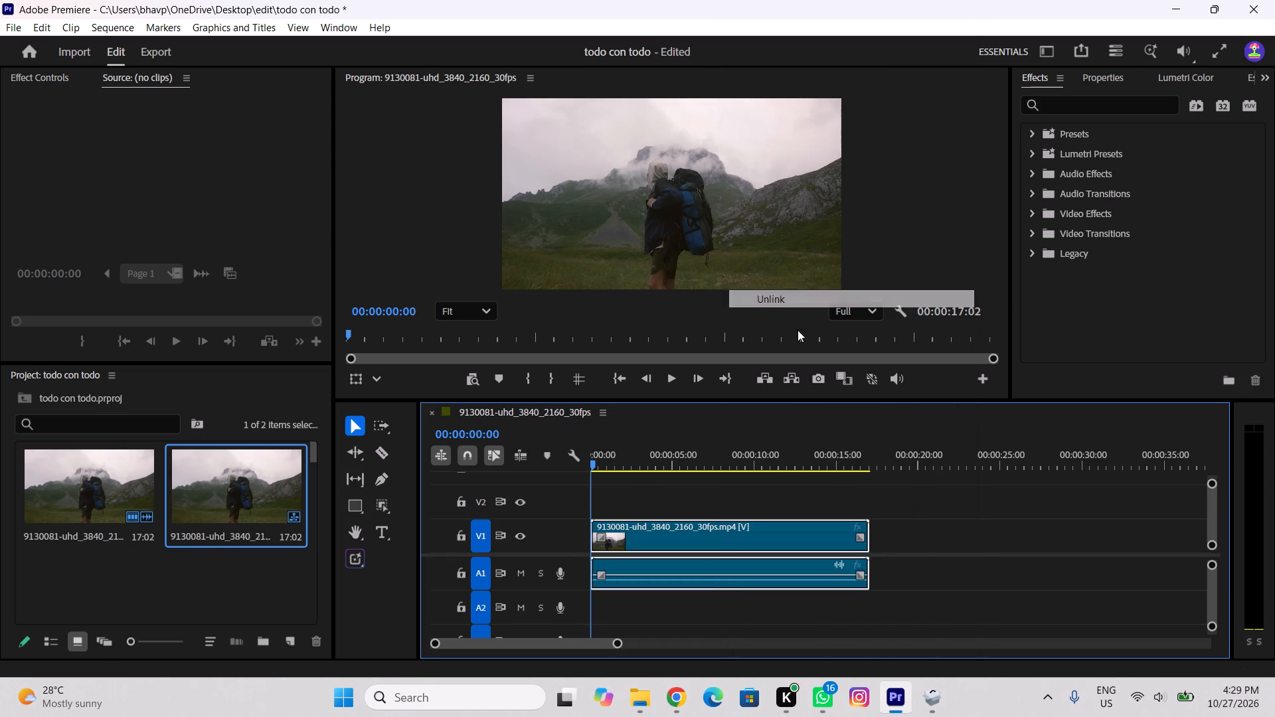
click(745, 555)
click(754, 561)
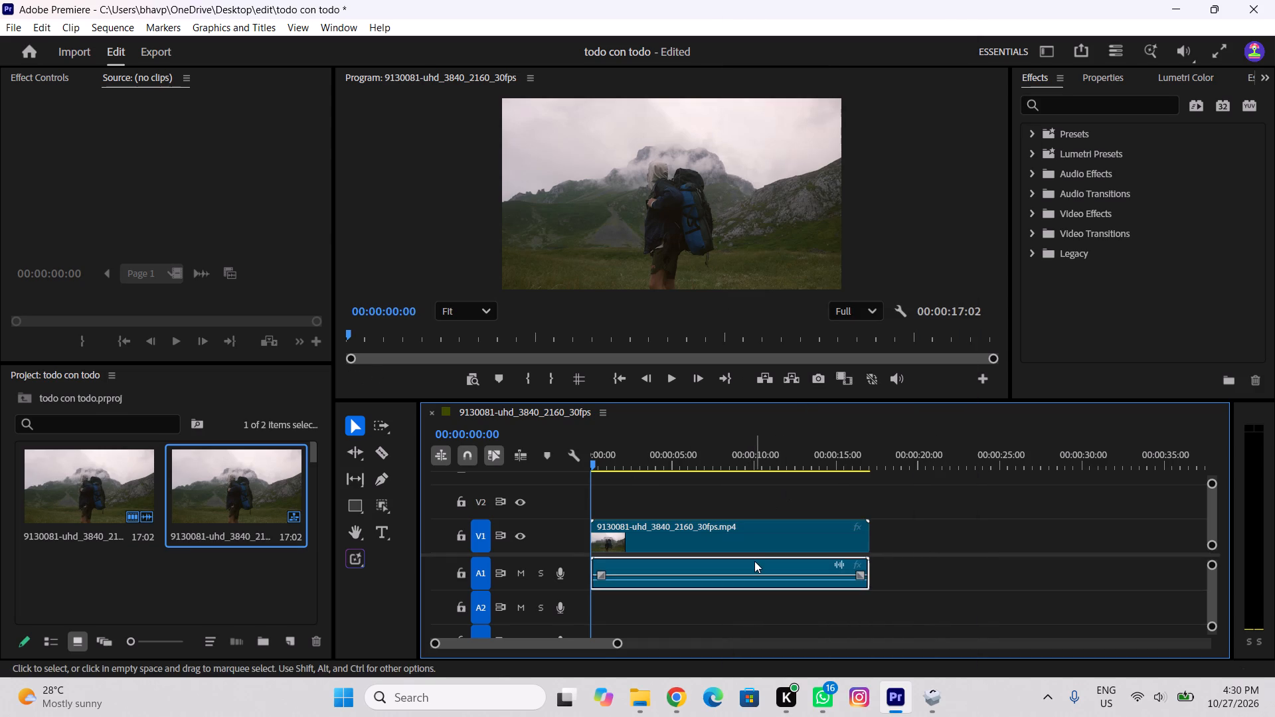
key(Delete)
Import VID_20261027_034008_639 from Downloads and place it near the sequence start on tracks V2 and A2.
double_click(291, 588)
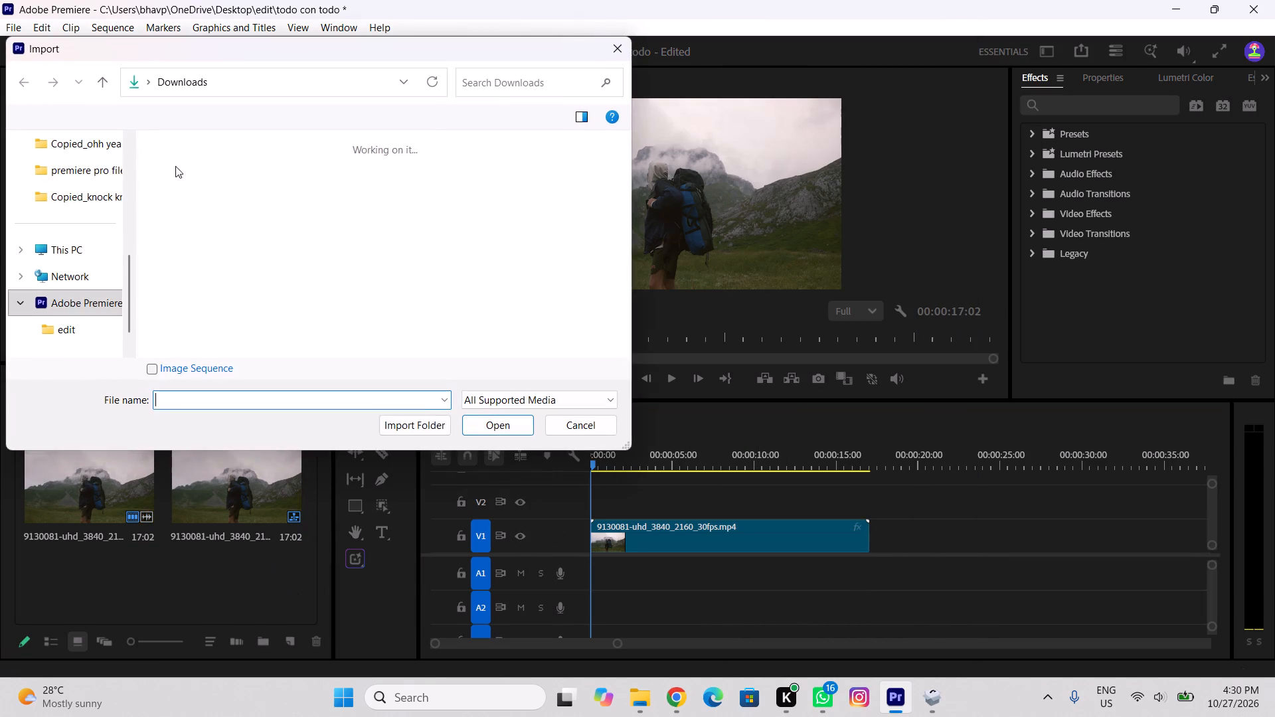
click(234, 188)
click(466, 421)
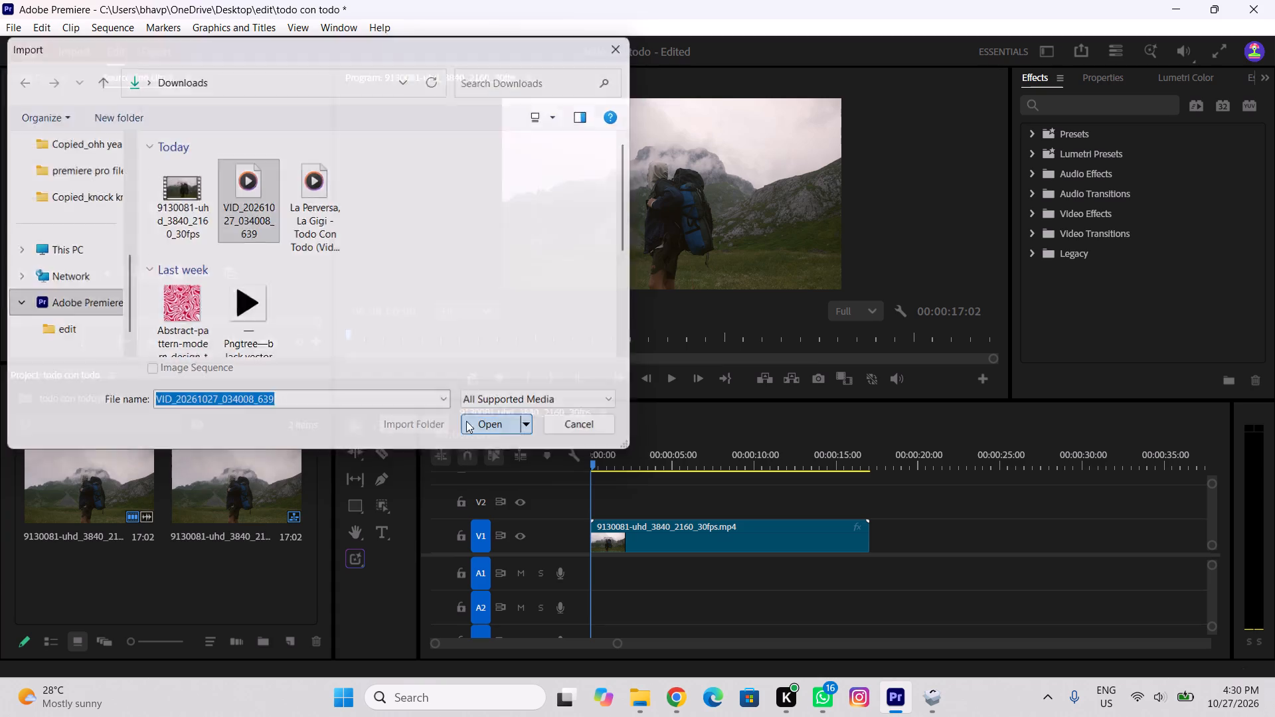
drag(77, 580, 636, 495)
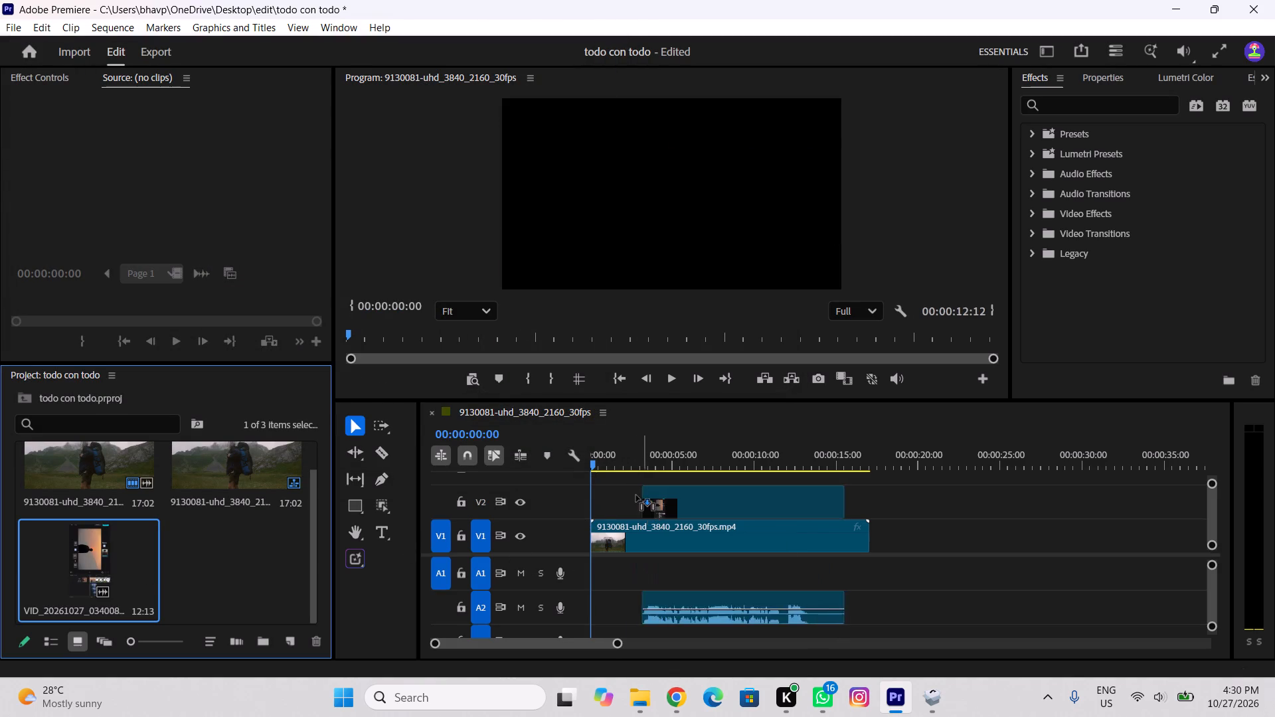
drag(636, 495, 602, 504)
click(647, 507)
Unlink the VID_20261027_034008_639 clip and delete its video from V2, keeping its audio on A2.
right_click(648, 507)
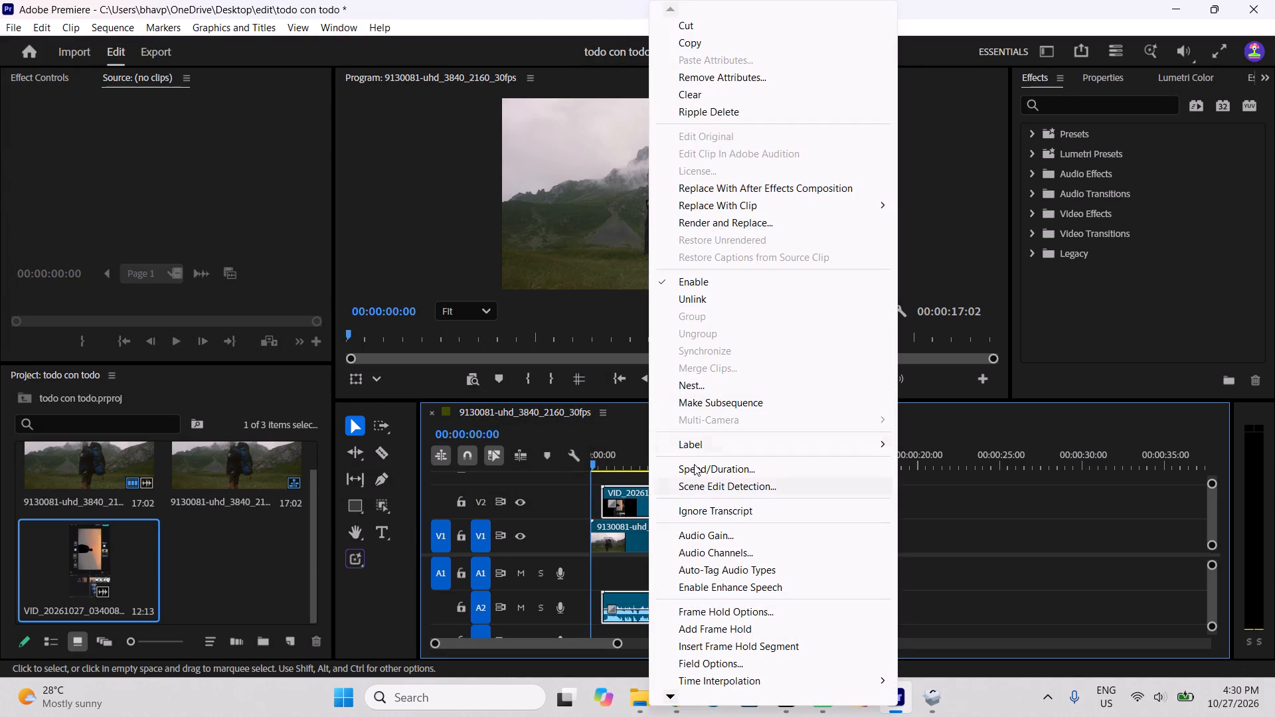
click(713, 295)
click(713, 607)
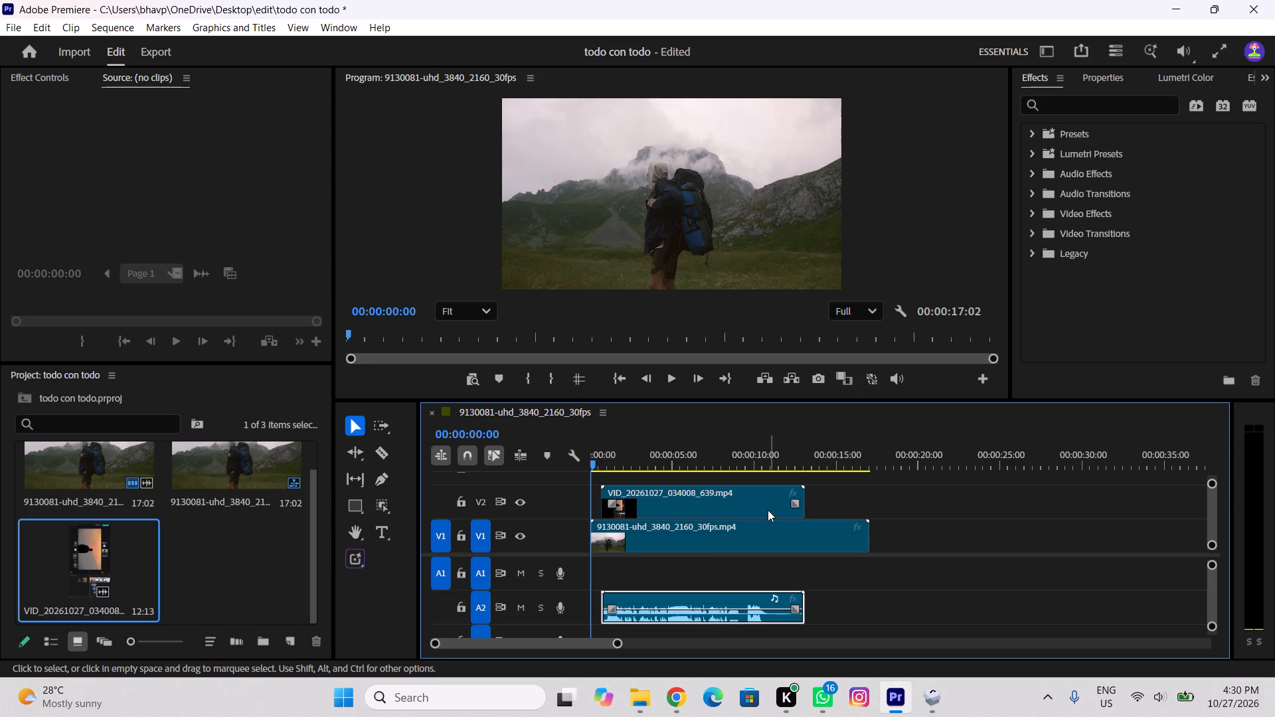
click(726, 498)
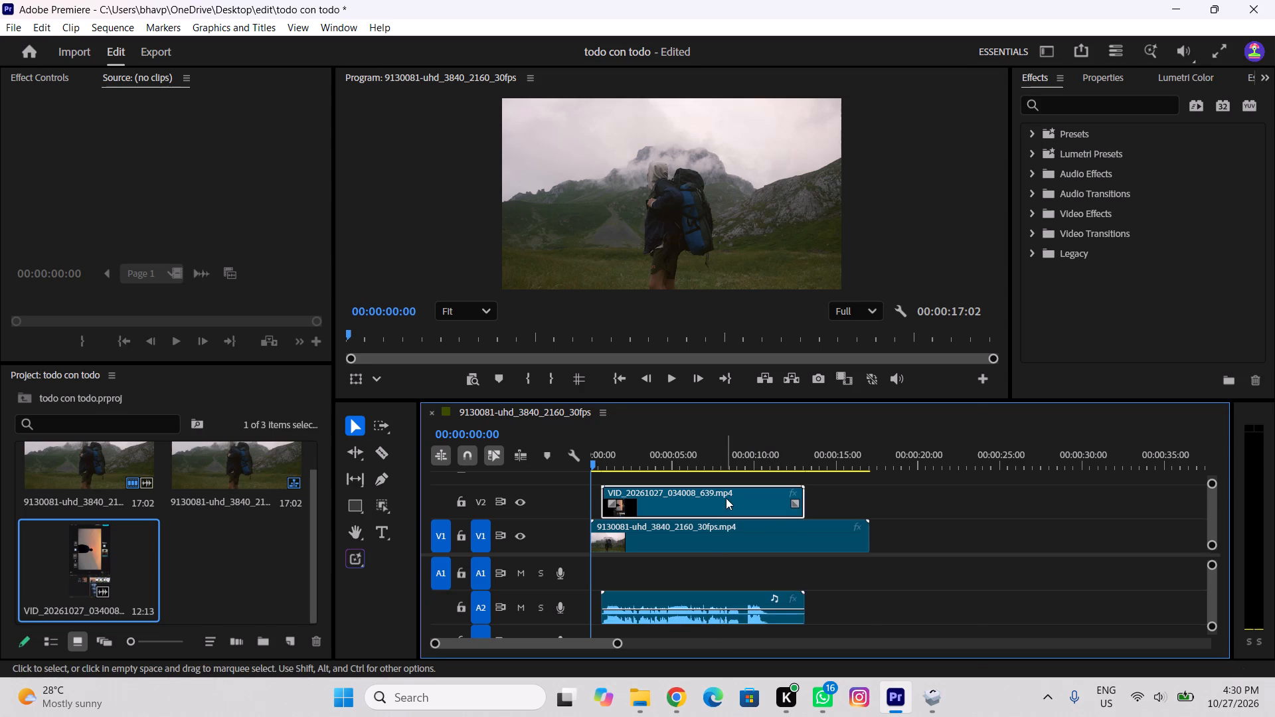
right_click(726, 498)
key(Delete)
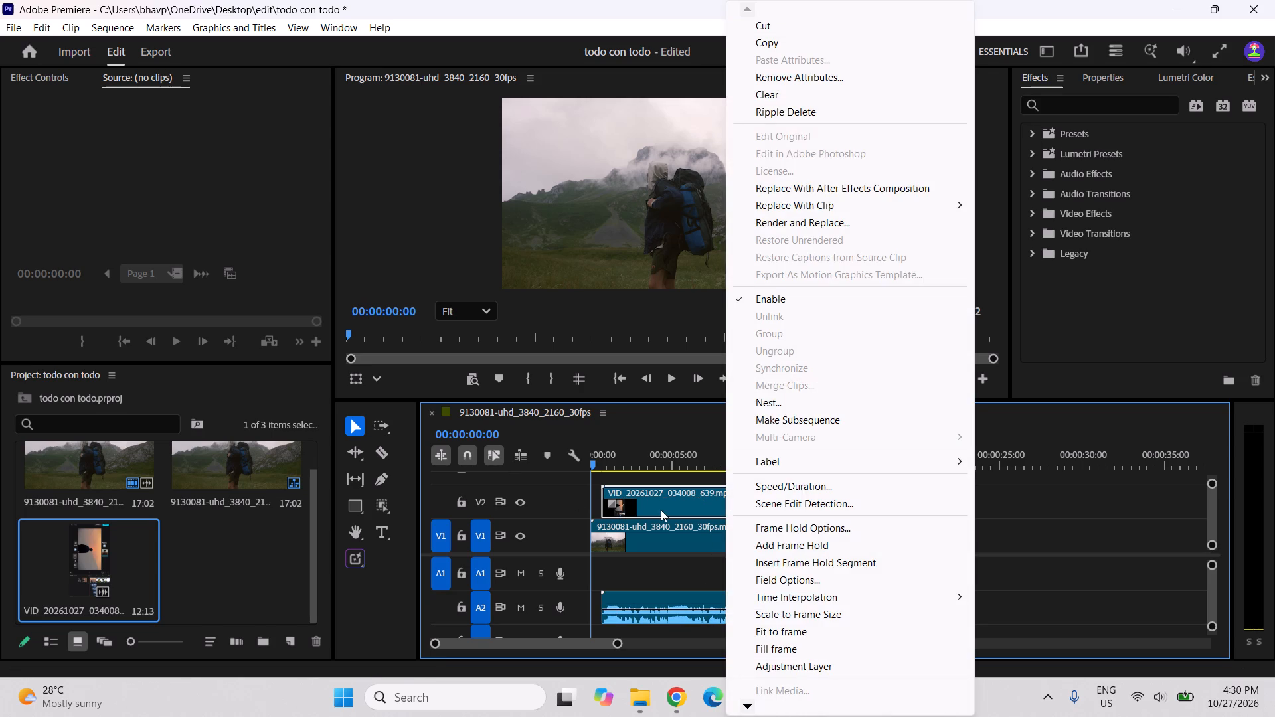
key(Delete)
click(661, 510)
key(Delete)
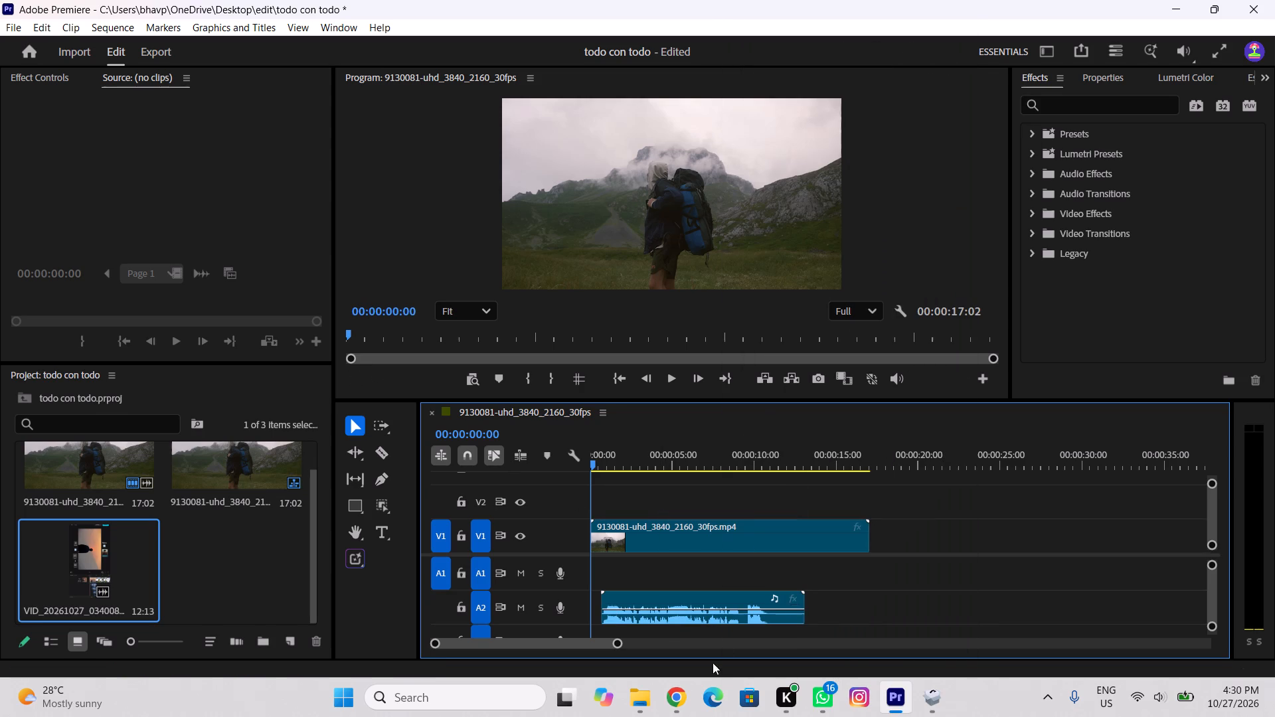
Move the VID_20261027_034008_639 audio from A2 to the start of track A1 and play back the opening.
drag(649, 594, 634, 568)
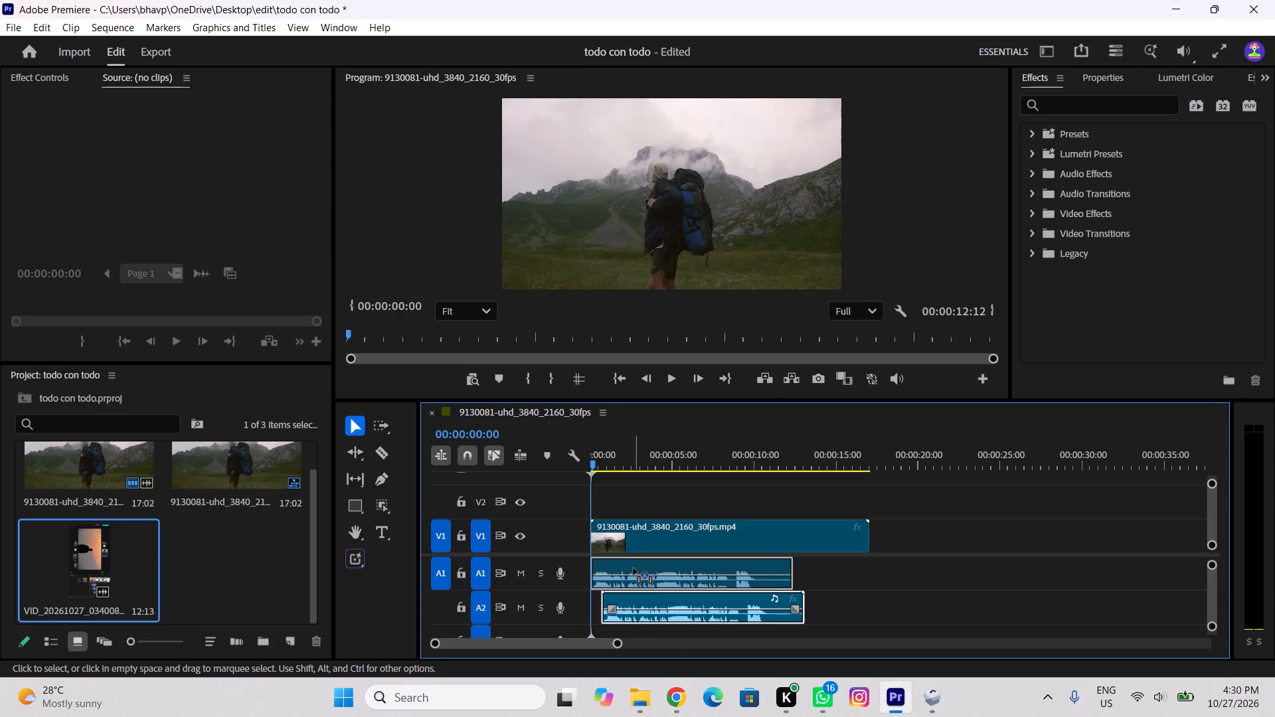
drag(634, 568, 632, 568)
drag(664, 455, 489, 475)
key(space)
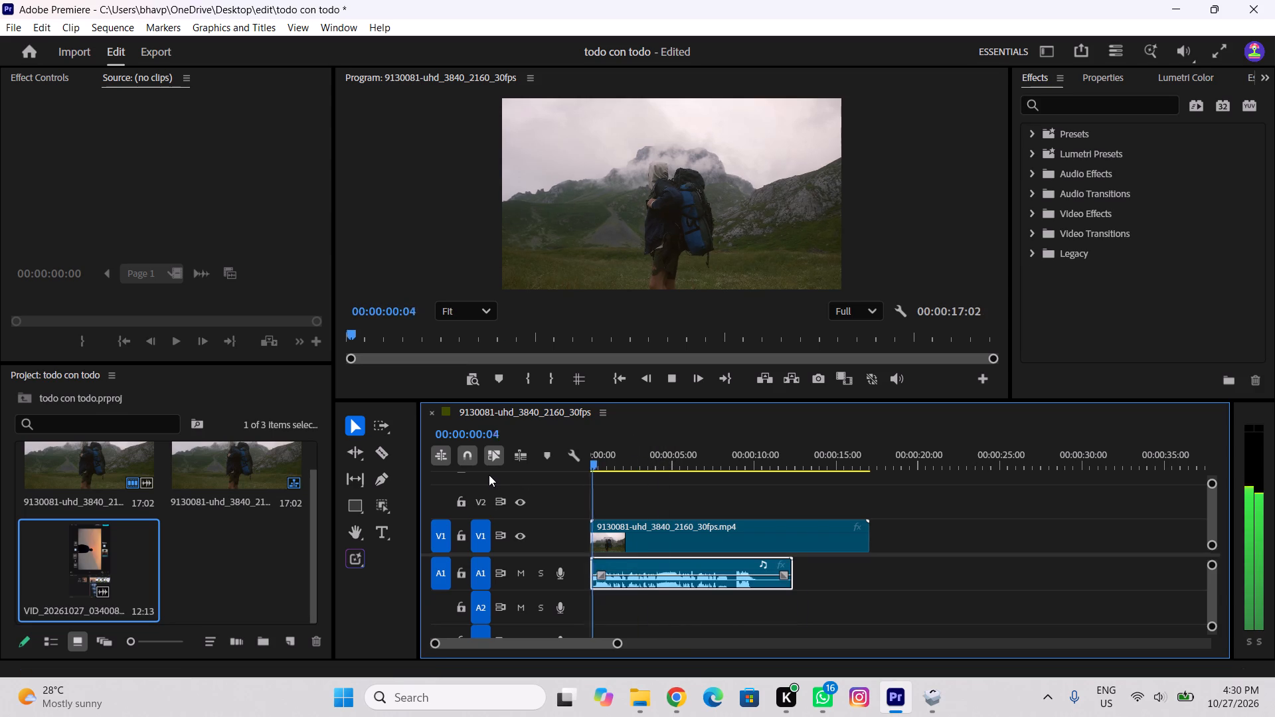
key(space)
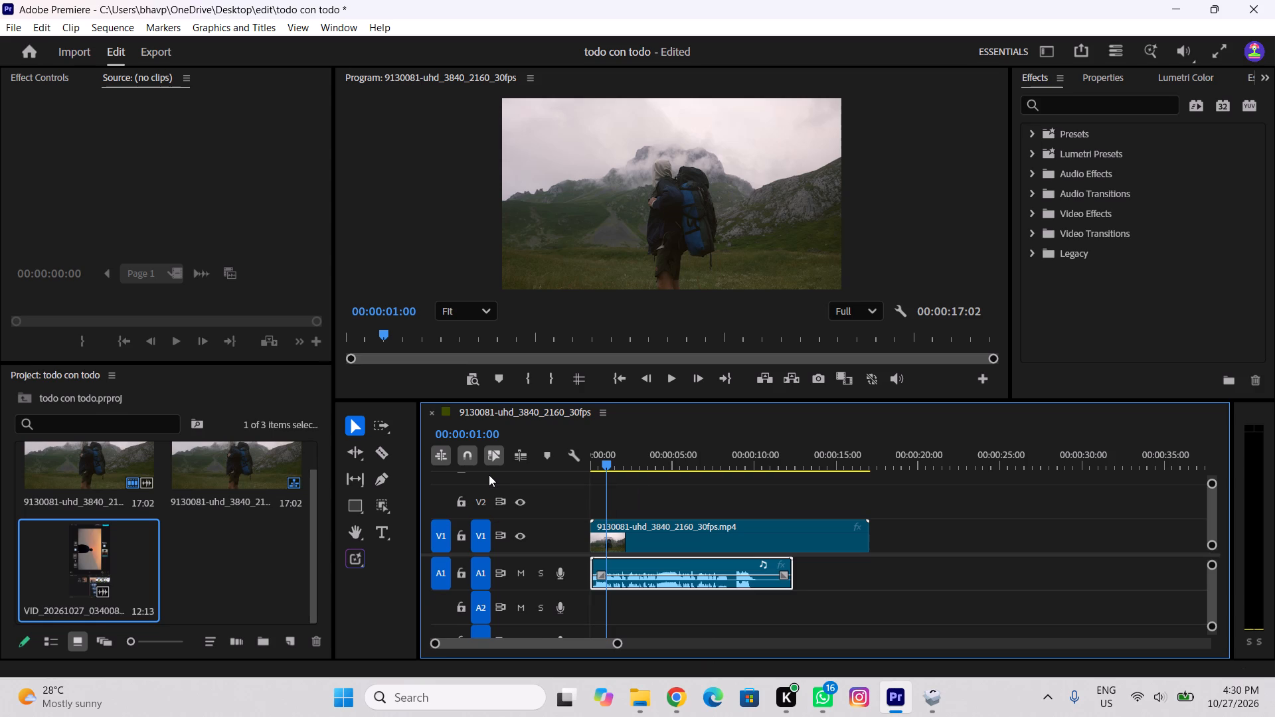
drag(685, 455, 554, 479)
key(space)
key(space)
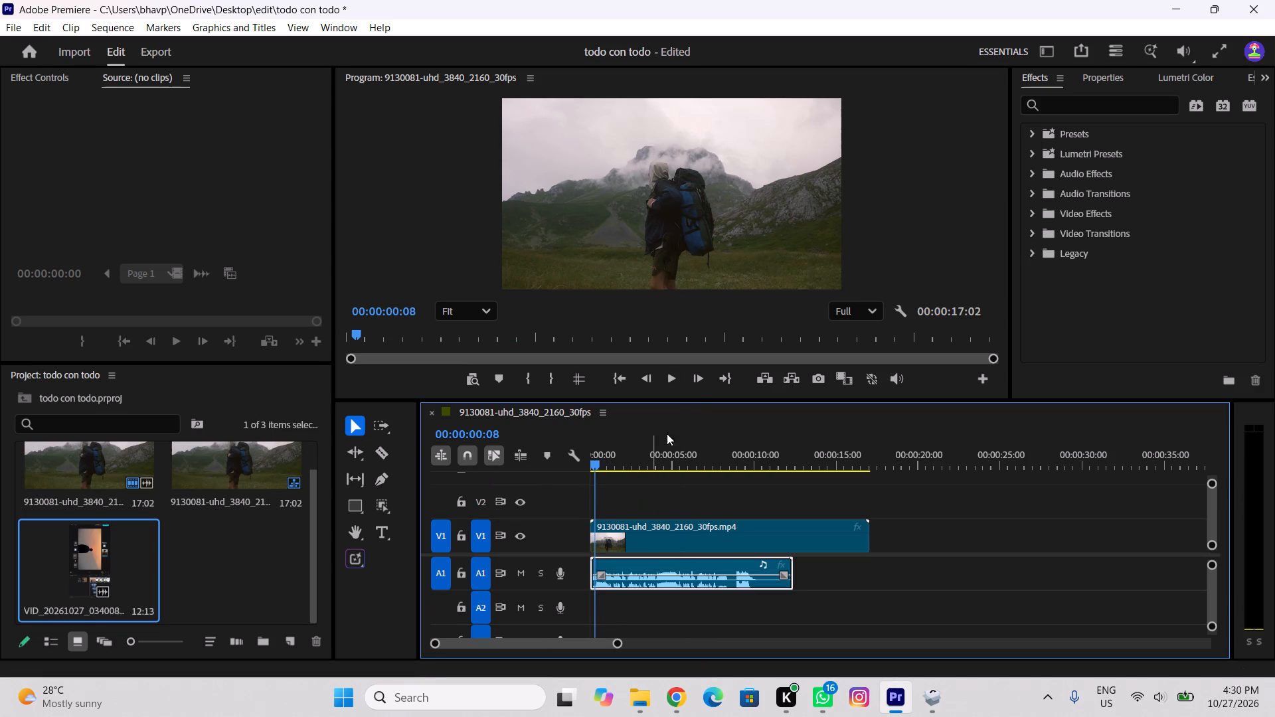
drag(604, 467, 551, 487)
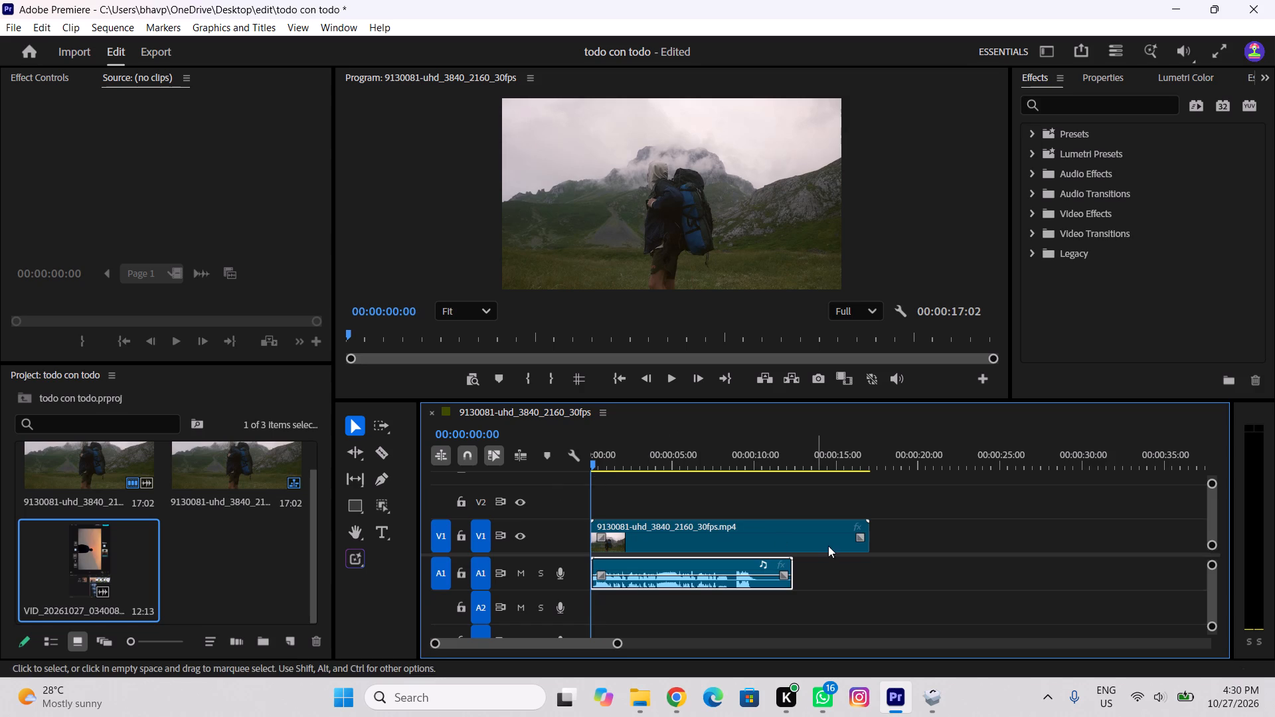
Trim the end of the V1 video clip to match the end of the audio on A1, giving a 12:13 duration.
drag(867, 528, 806, 562)
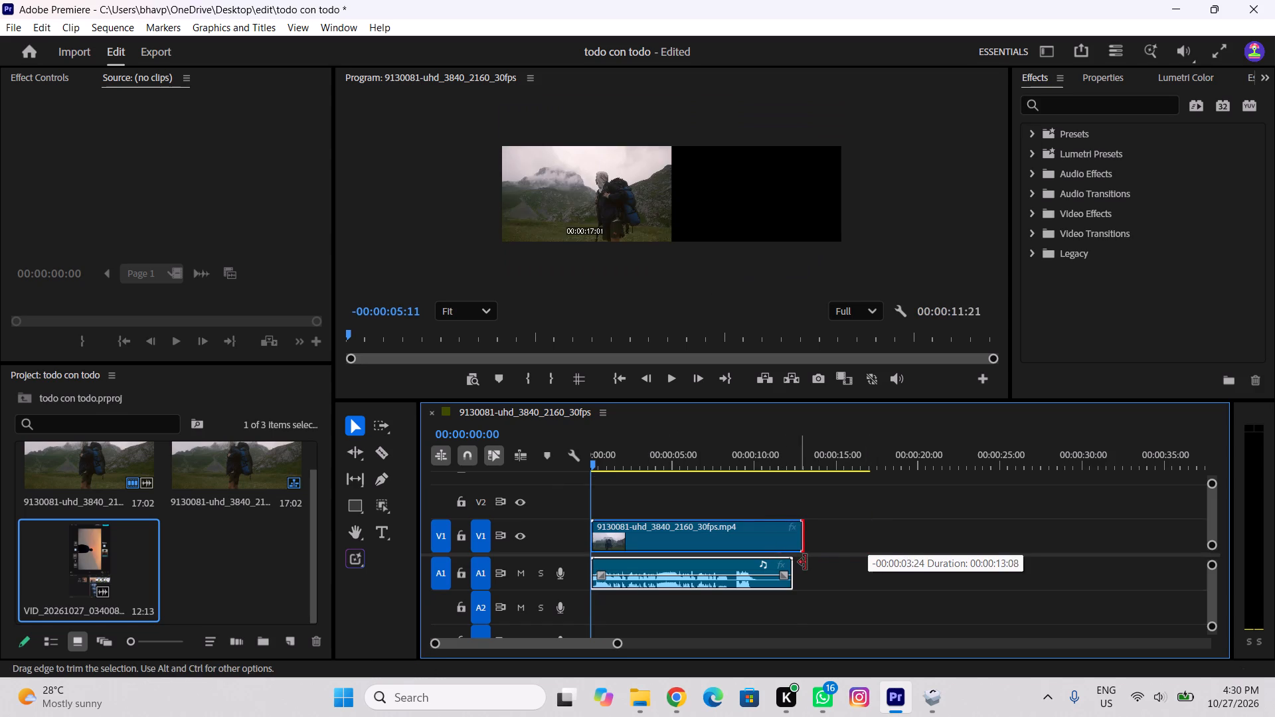
drag(806, 562, 792, 564)
drag(763, 454, 570, 510)
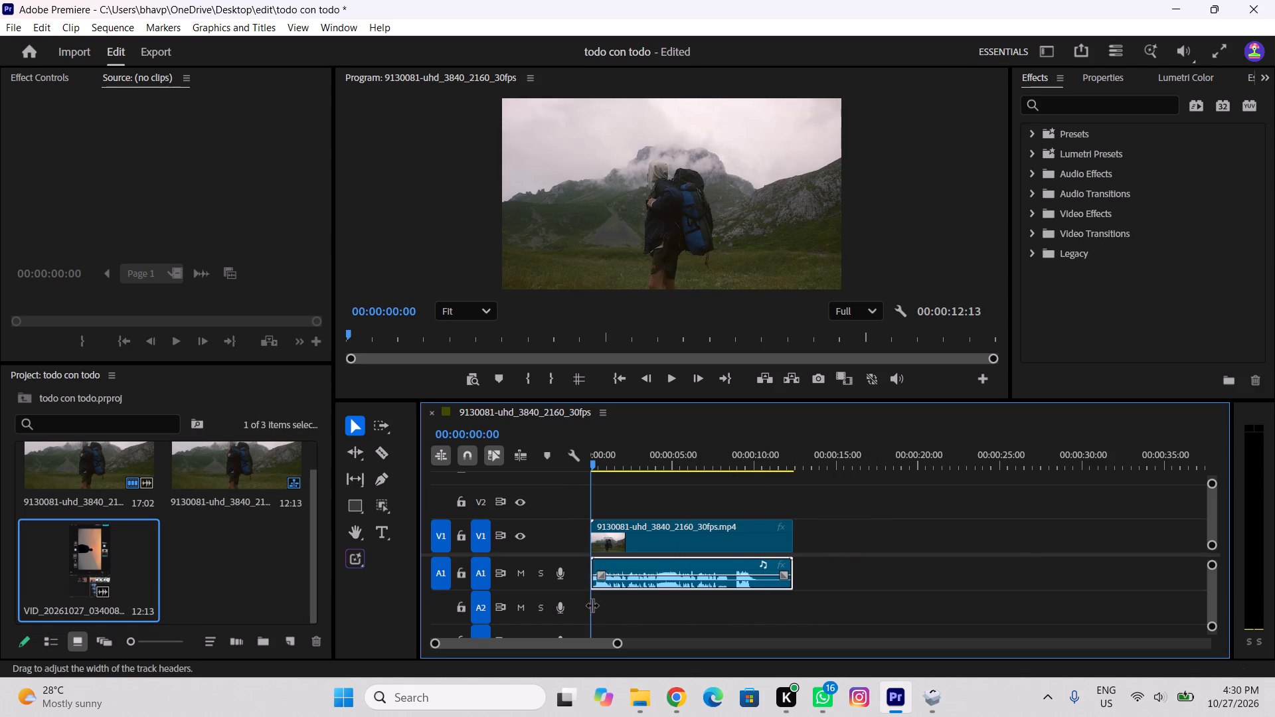
Apply the Lumetri Color effect from Color Correction to the 9130081-uhd_3840_2160_30fps clip on V1.
drag(617, 639, 500, 653)
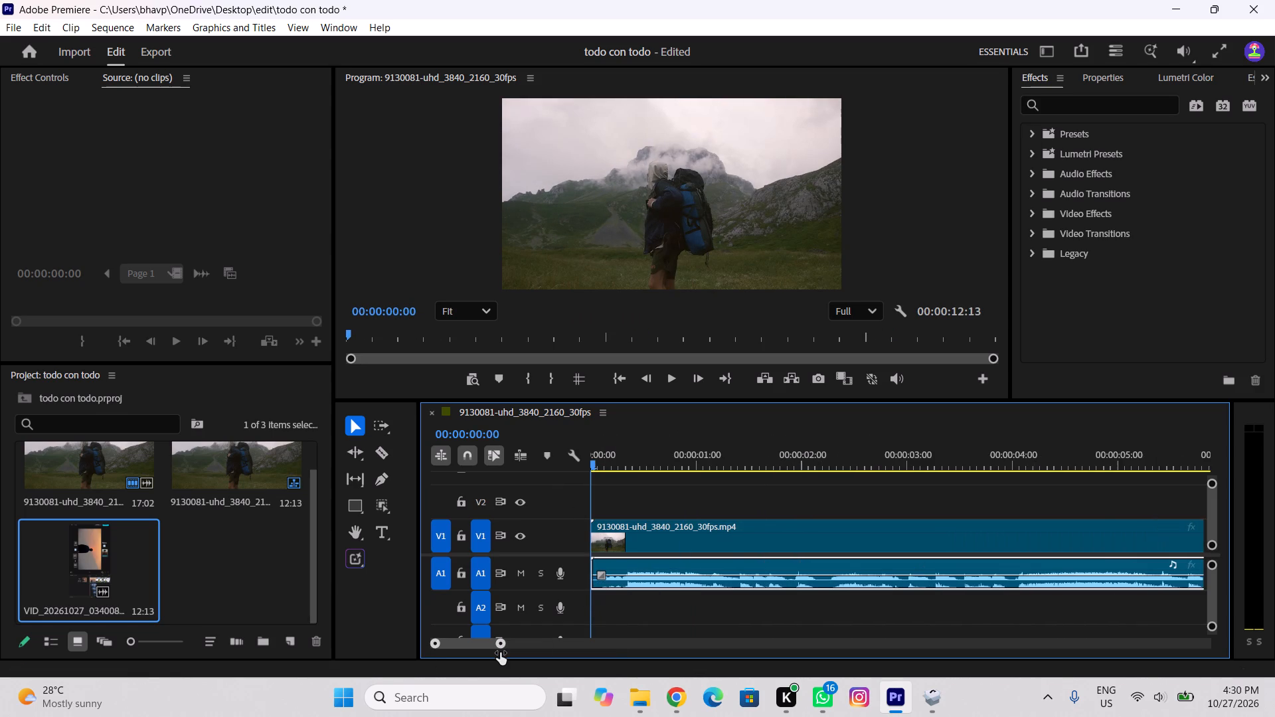
drag(500, 653, 557, 649)
click(667, 544)
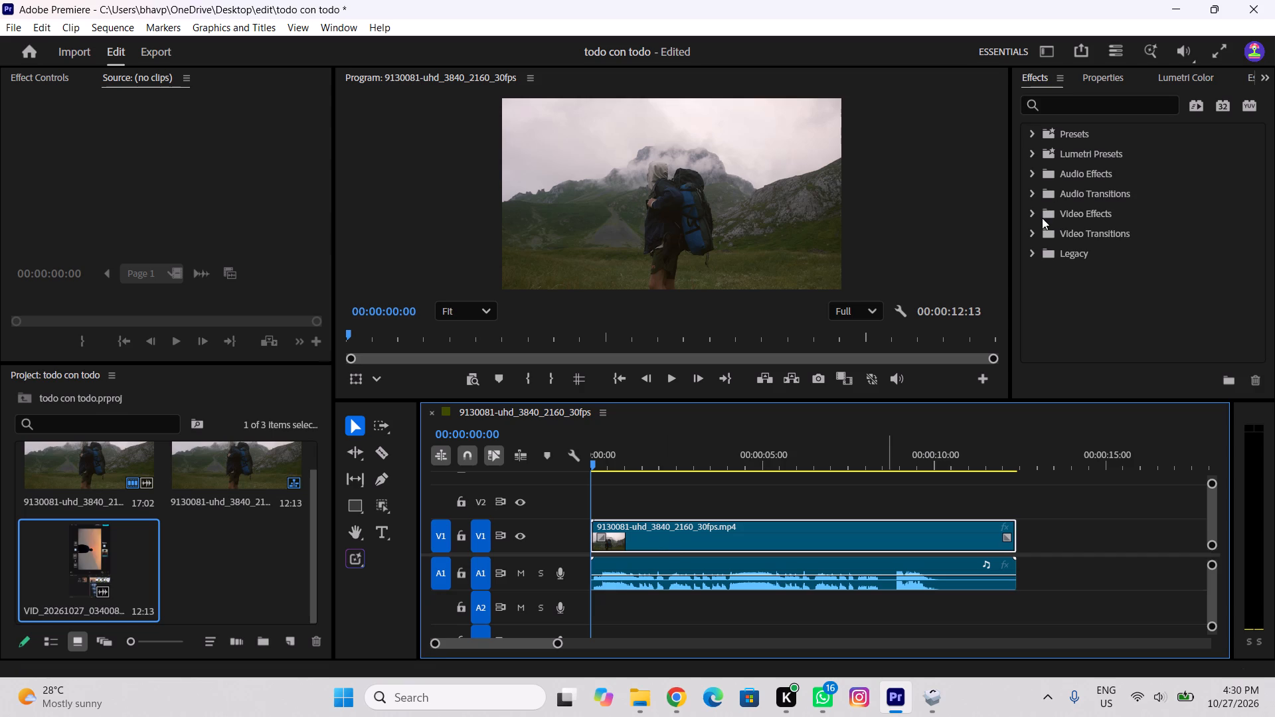
click(1038, 220)
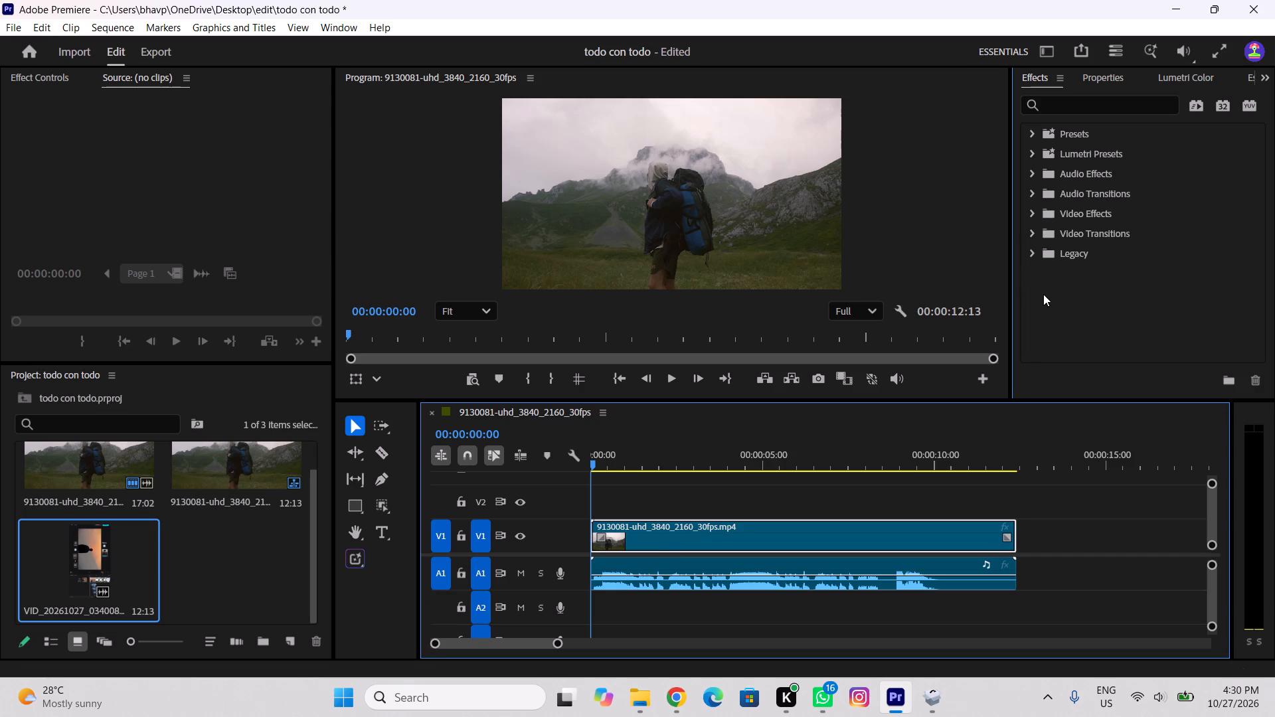
click(1040, 335)
scroll(1049, 319, down, 5)
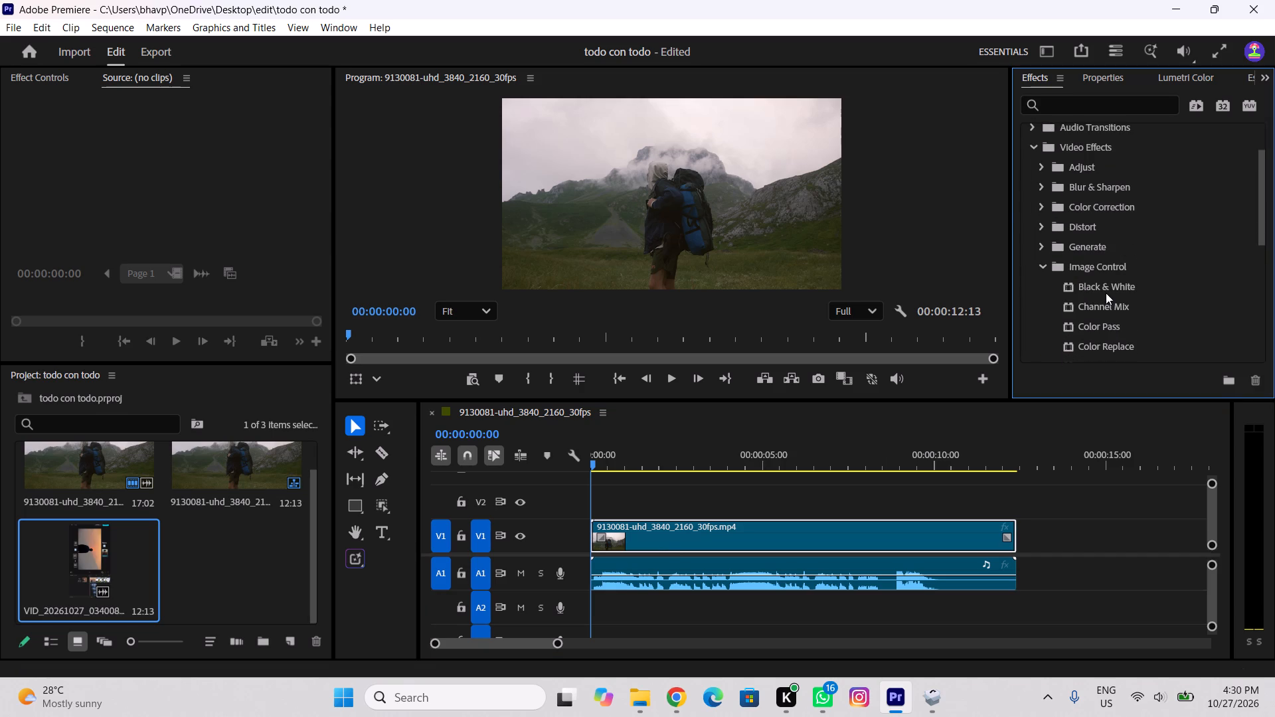
scroll(1096, 326, down, 5)
scroll(1090, 281, up, 5)
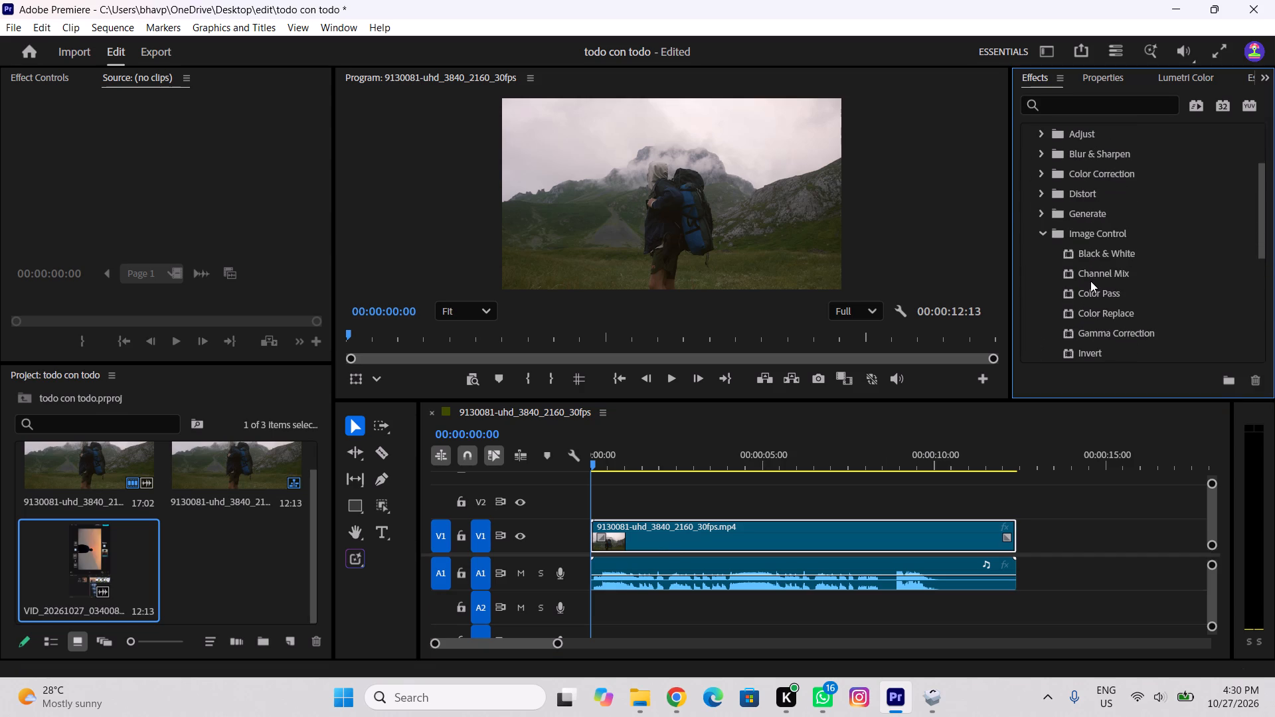
click(1045, 191)
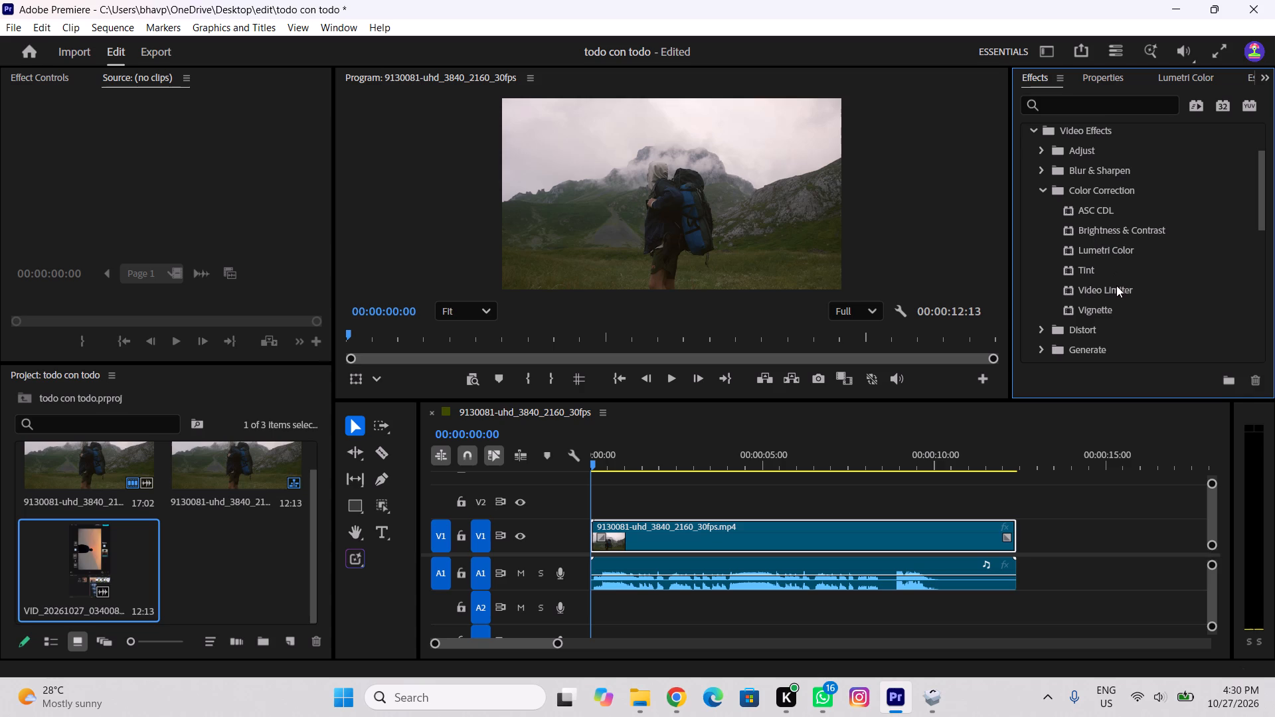
drag(1110, 244, 843, 506)
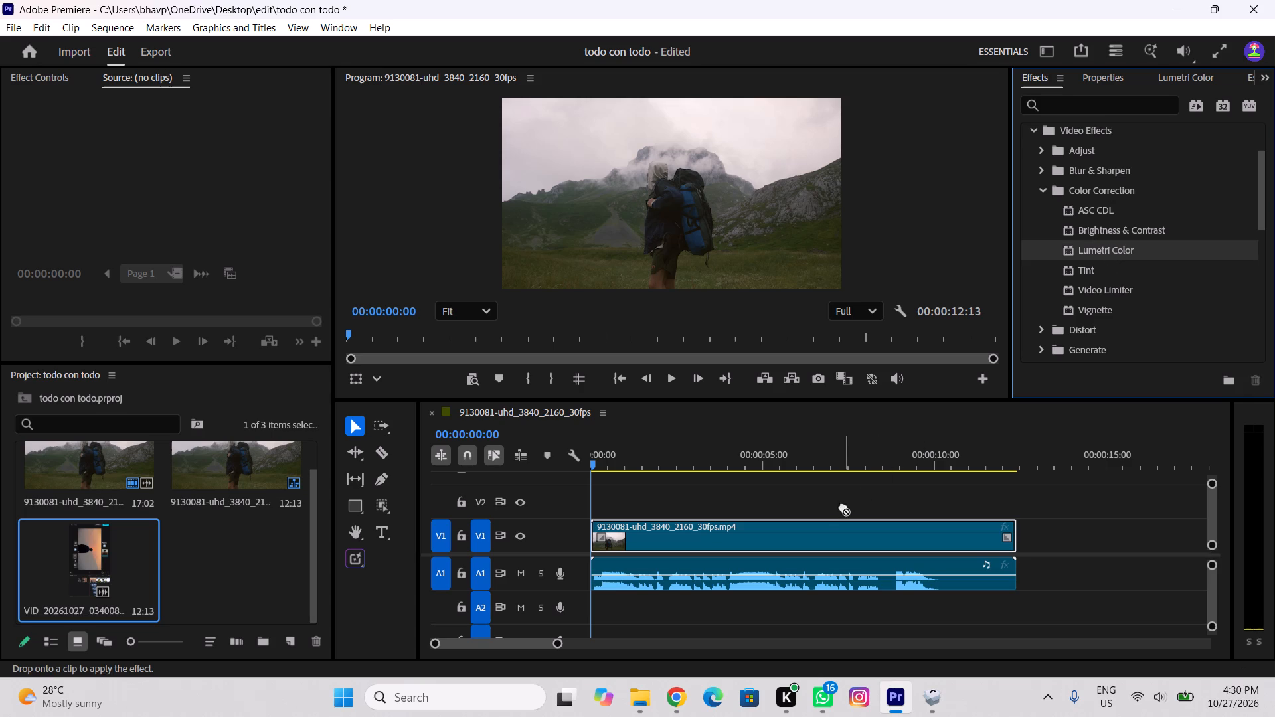
drag(843, 506, 827, 528)
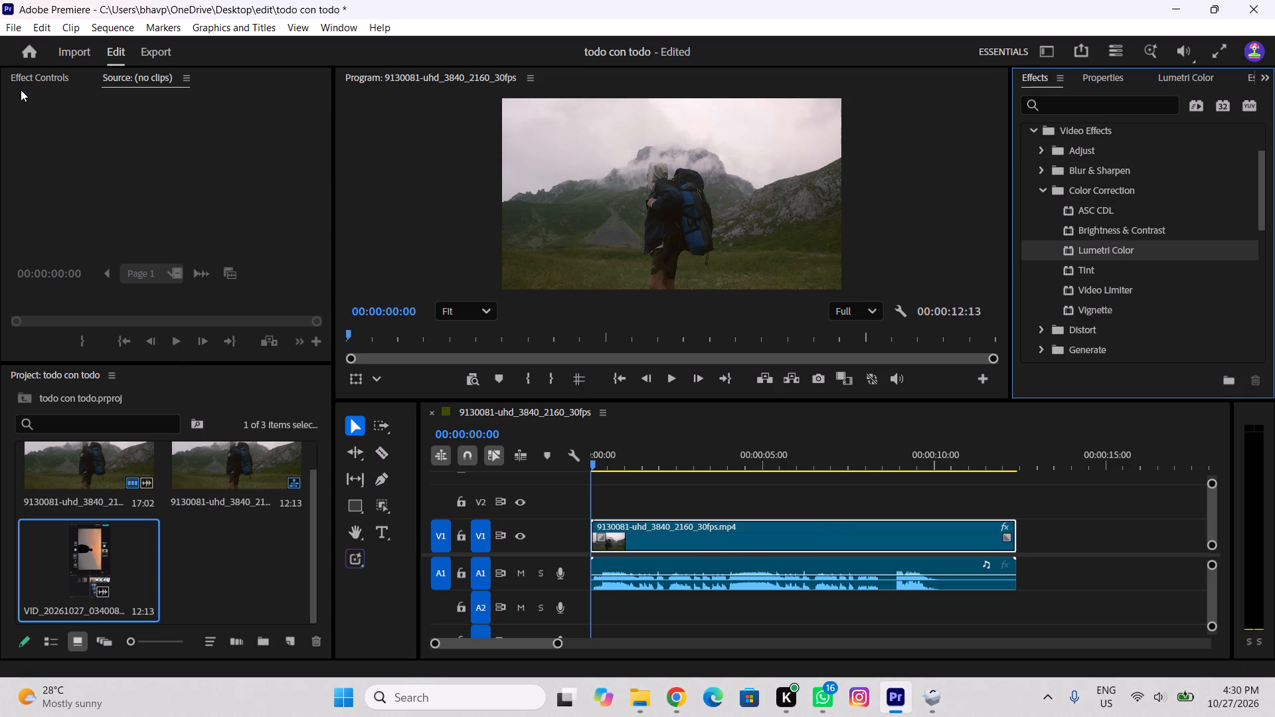
Set the Temperature to -16 in the Basic Correction section of the clip's Lumetri Color effect.
click(21, 90)
click(68, 99)
click(57, 74)
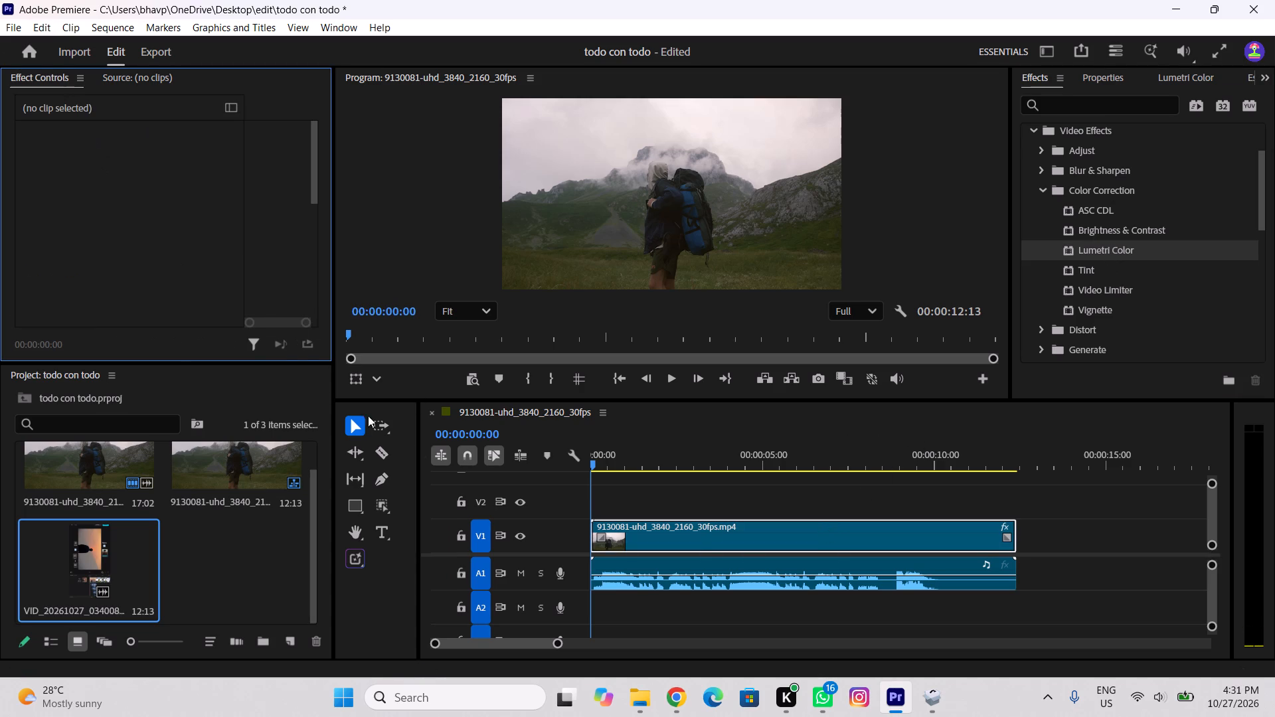
click(696, 545)
key(space)
scroll(76, 245, down, 7)
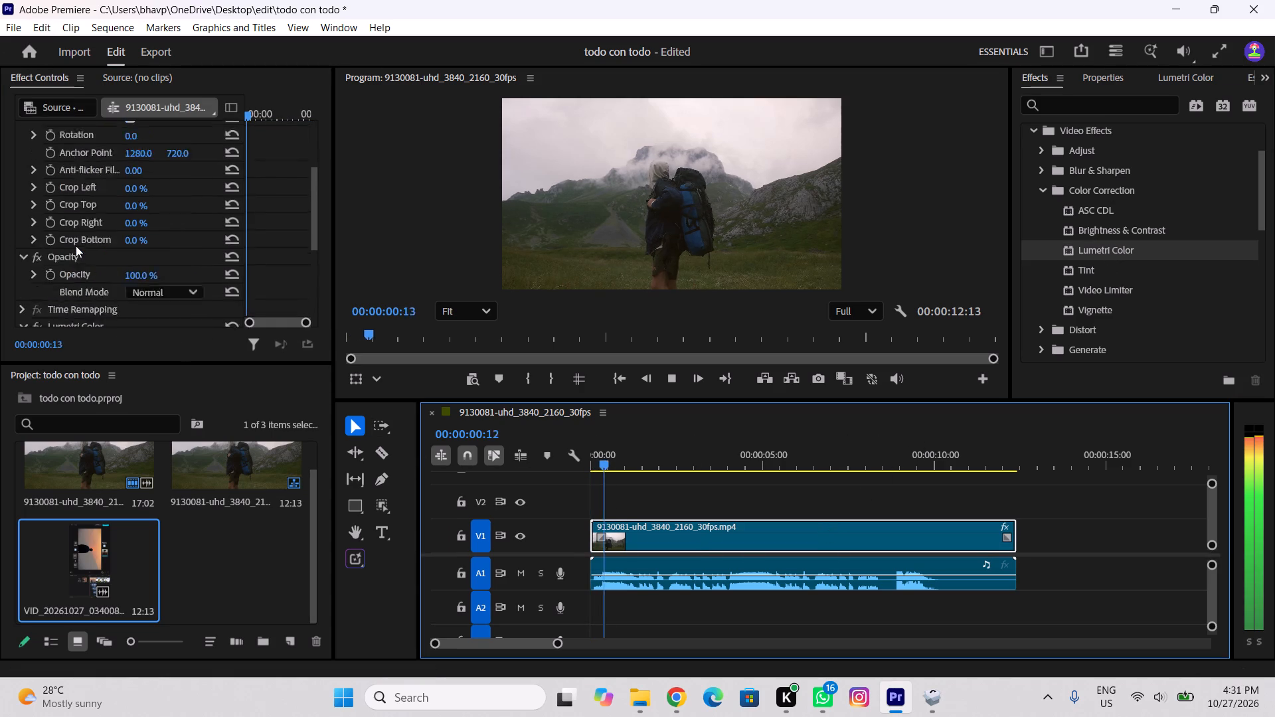
scroll(76, 246, down, 3)
key(space)
scroll(133, 278, down, 5)
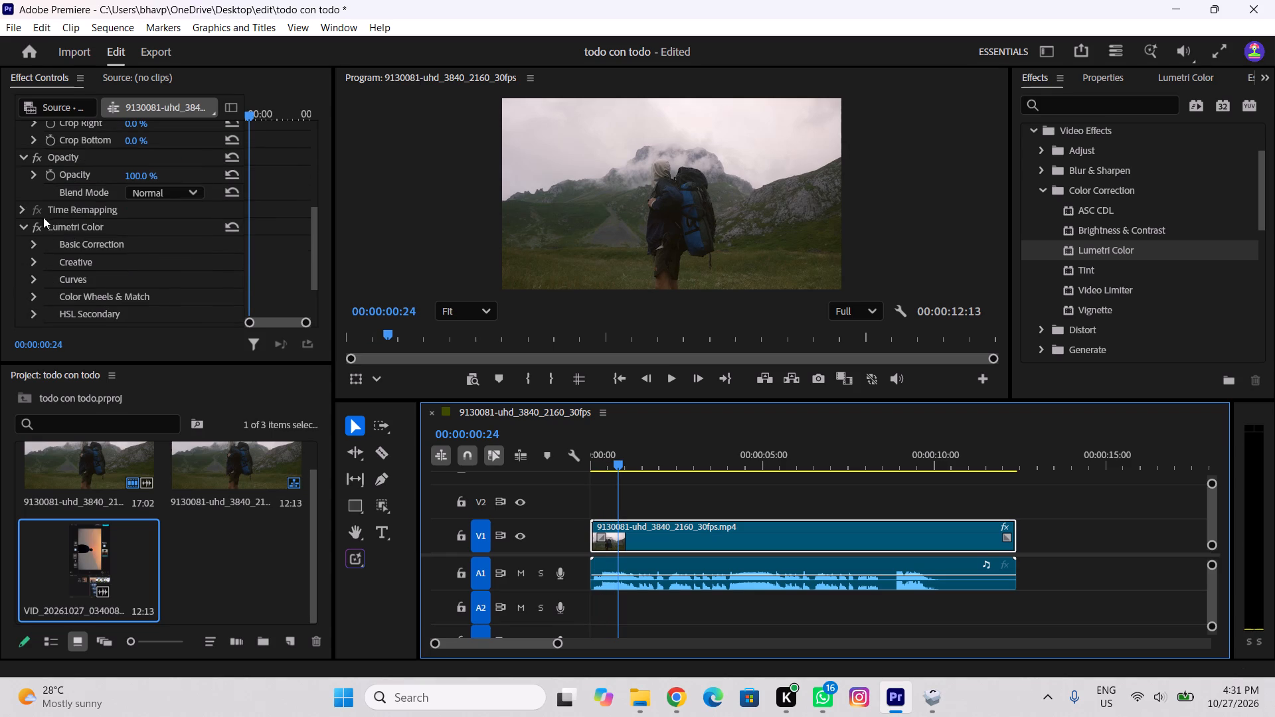
click(26, 211)
click(35, 210)
scroll(106, 246, down, 7)
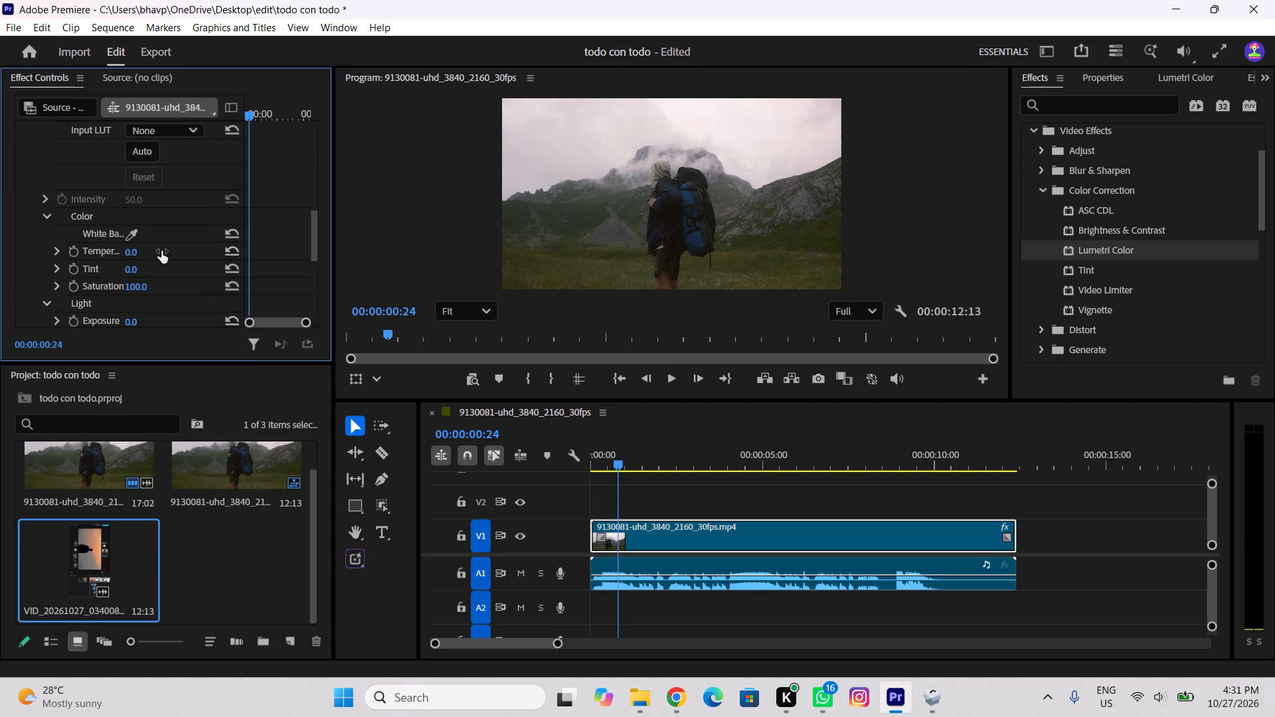
drag(134, 252, 153, 261)
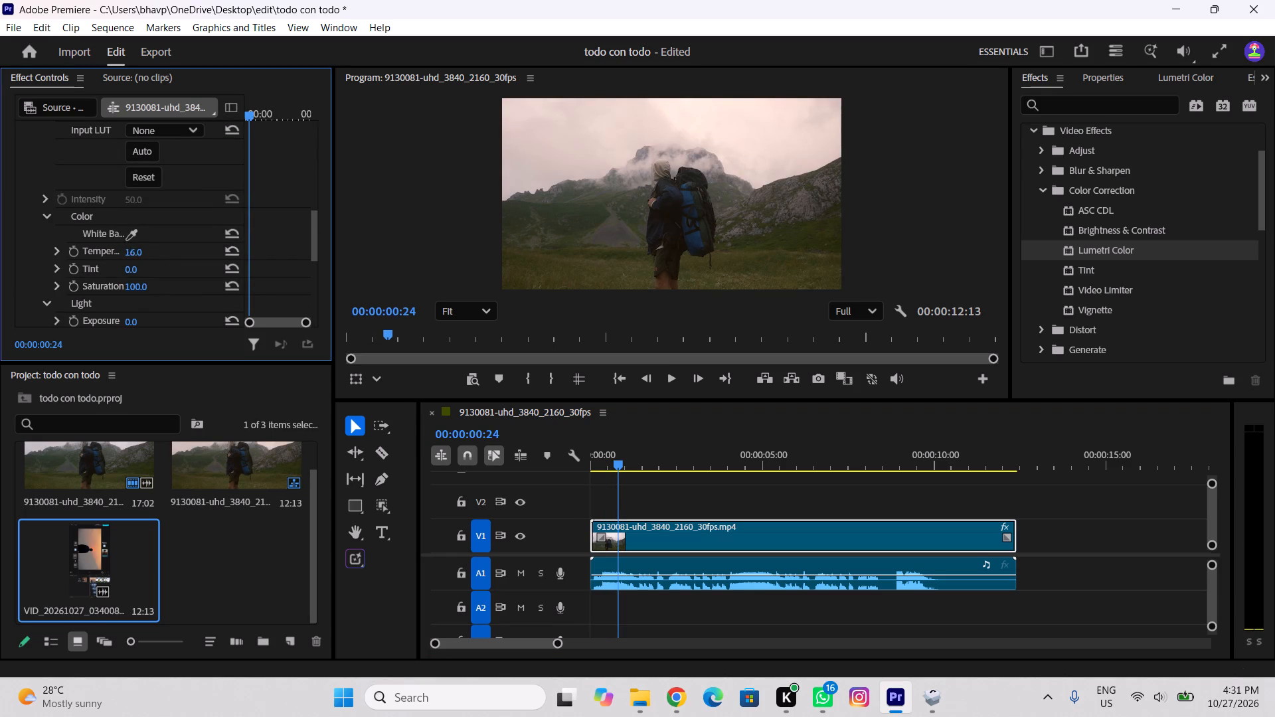
drag(153, 261, 129, 278)
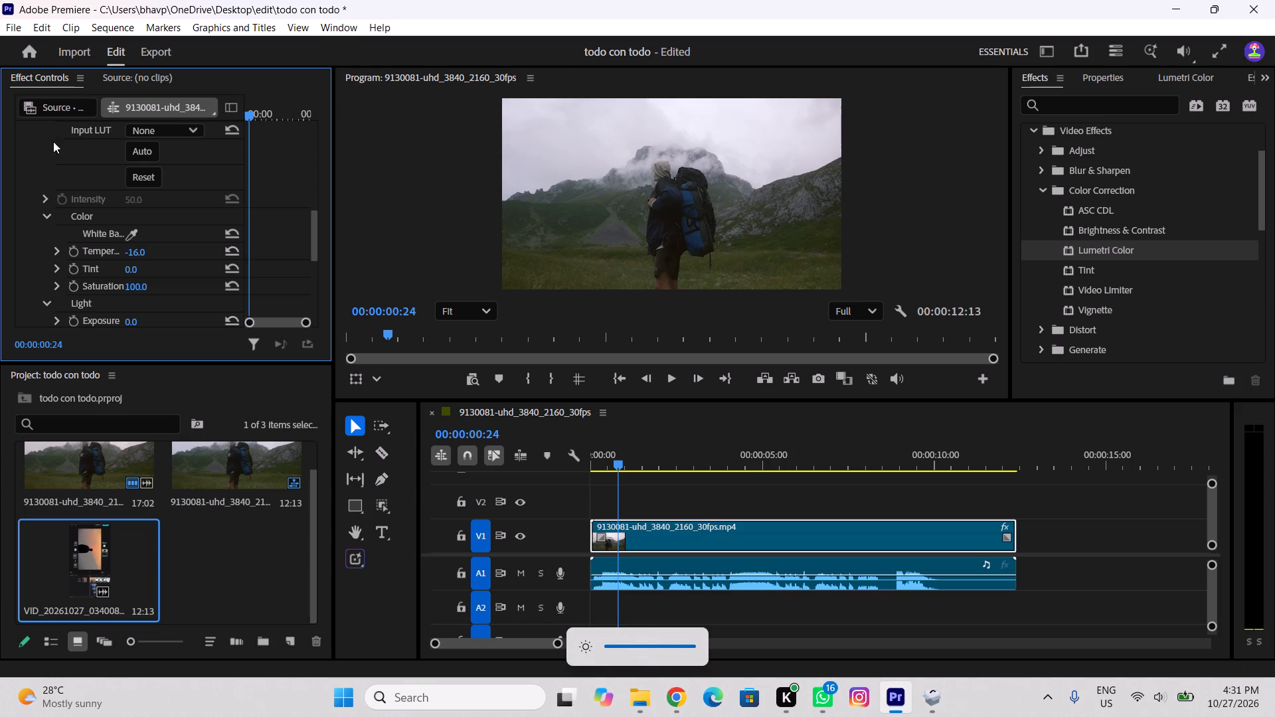
Adjust the Lumetri light settings to Contrast 89, Exposure -0.2 and Blacks -33.
scroll(143, 304, down, 4)
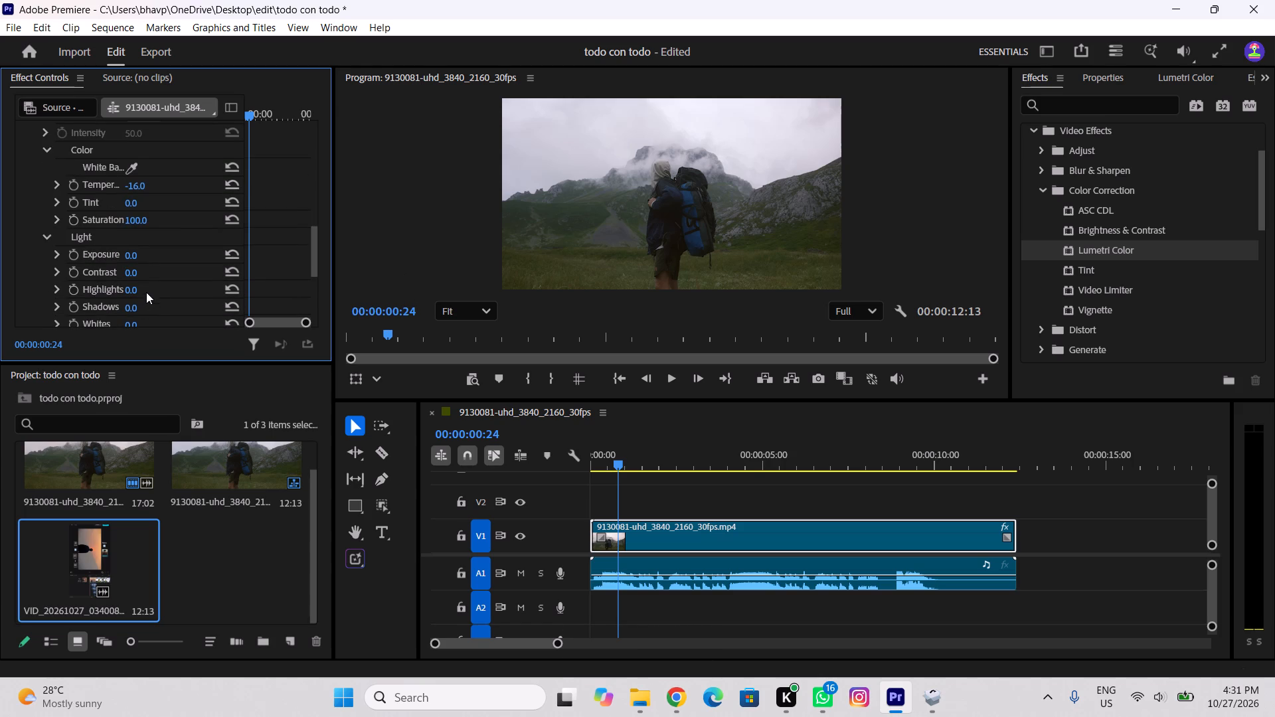
drag(131, 275, 205, 274)
drag(135, 257, 129, 258)
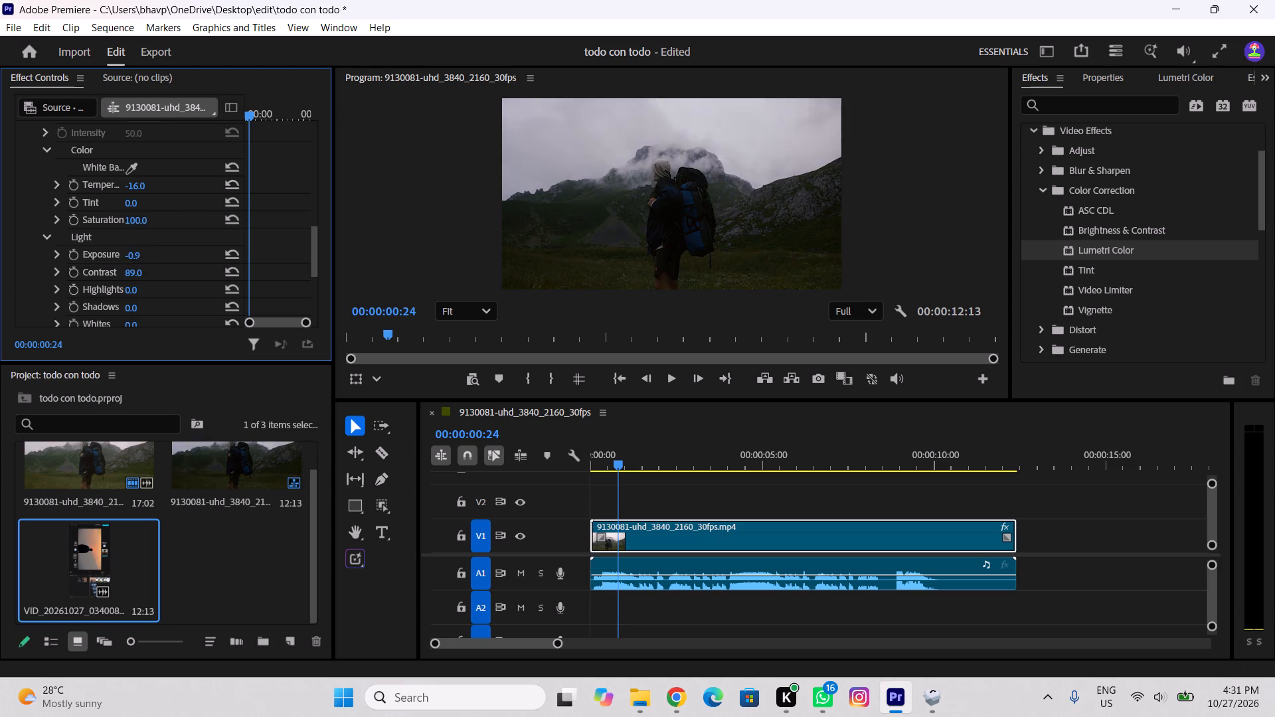
drag(129, 258, 137, 263)
scroll(153, 274, down, 4)
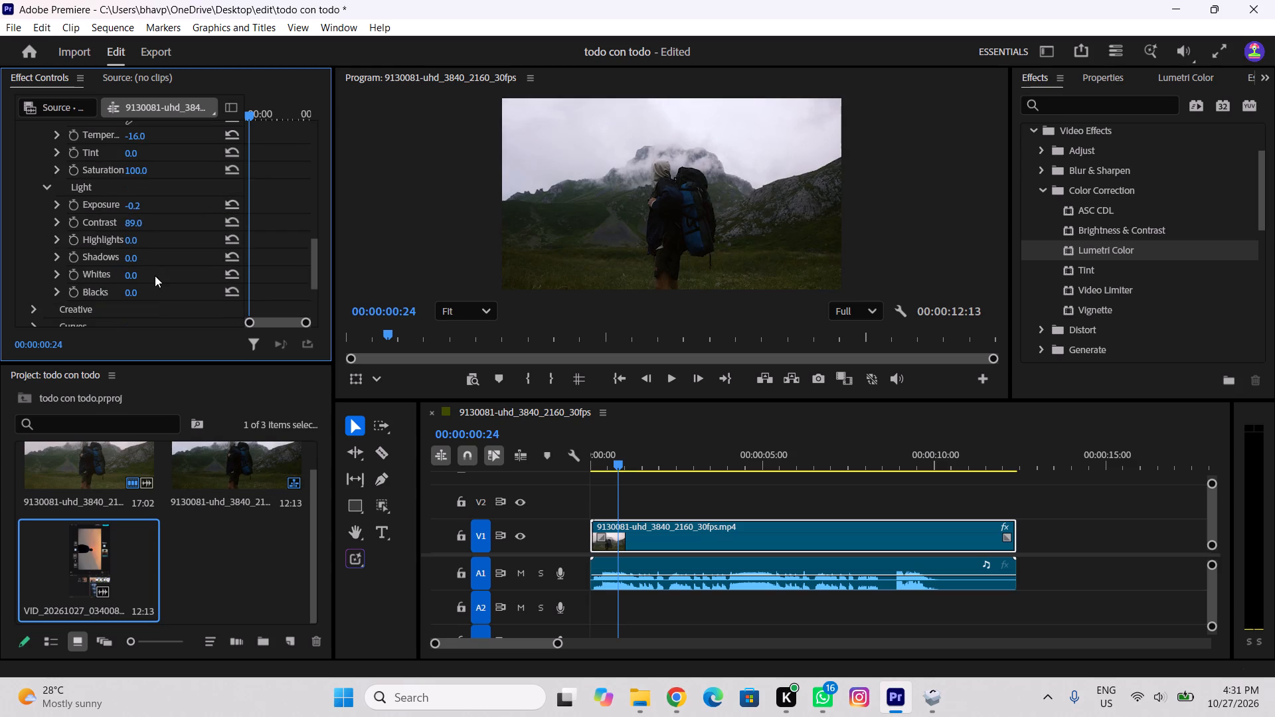
drag(128, 273, 103, 275)
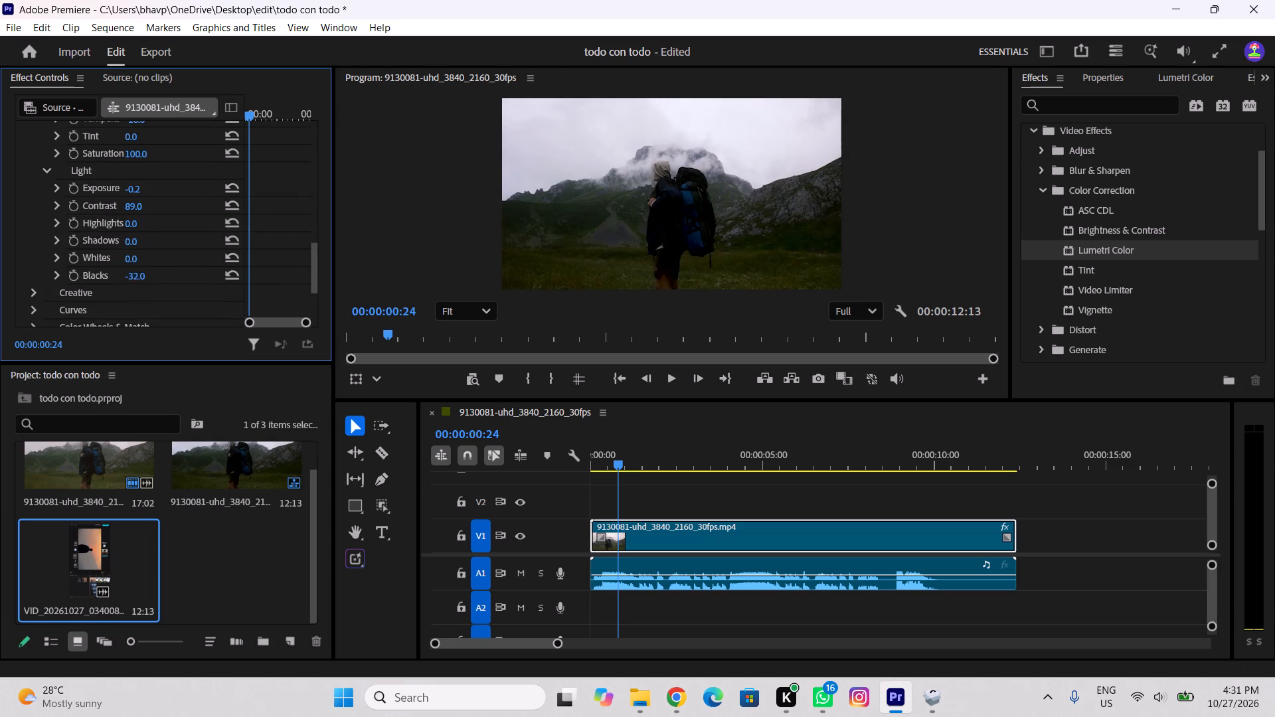
drag(103, 275, 104, 285)
Compare the clip's first frame with and without the Lumetri Color effect, leaving the effect enabled.
drag(689, 454, 546, 466)
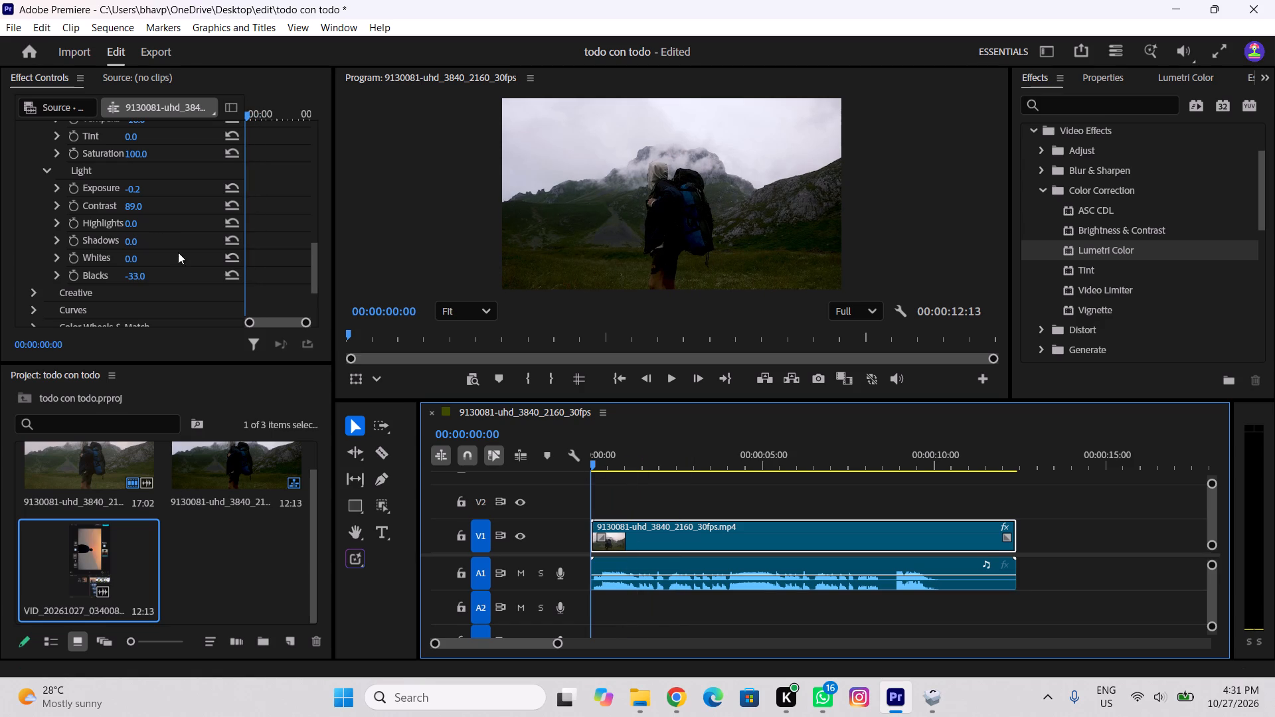
scroll(28, 212, up, 11)
scroll(33, 159, up, 3)
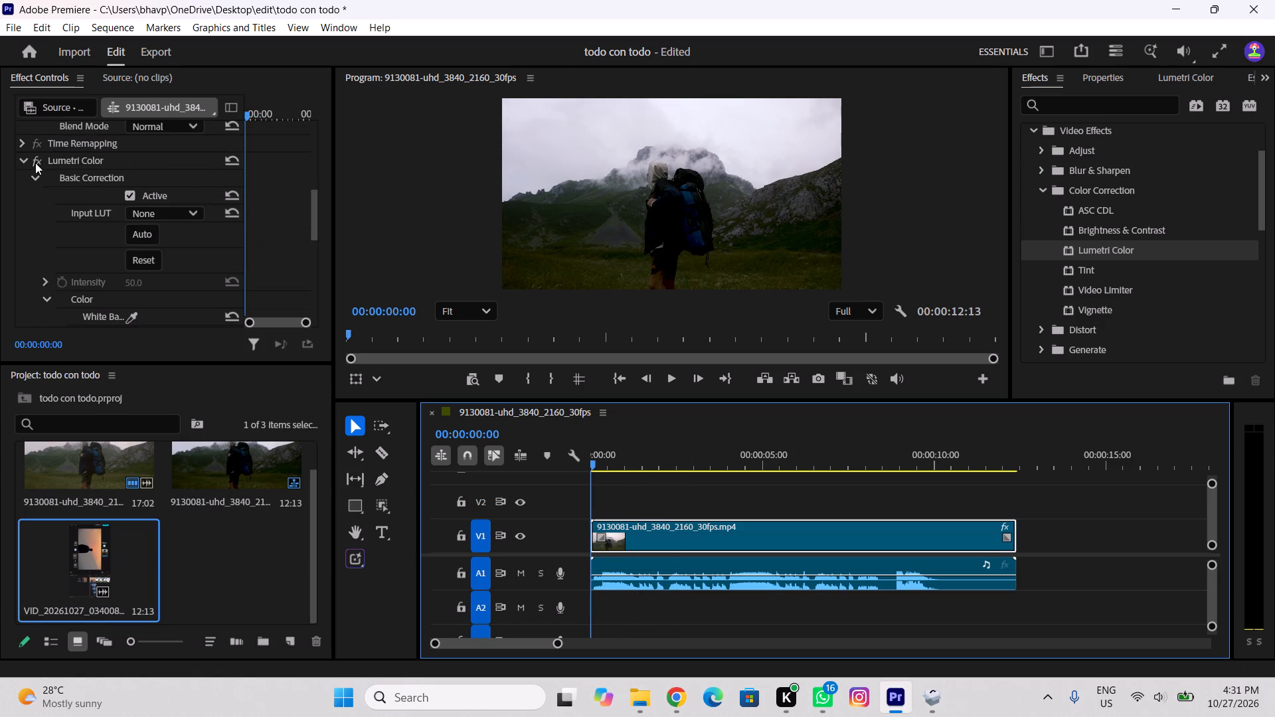
click(38, 180)
click(38, 180)
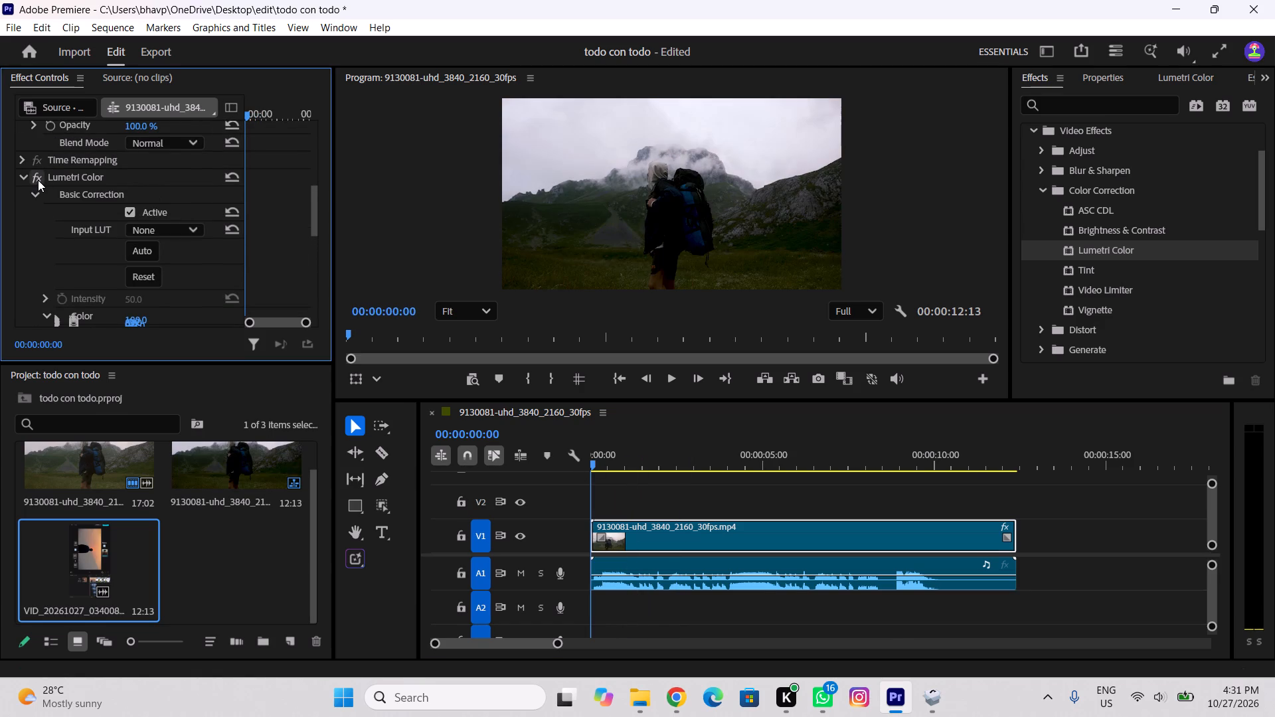
click(38, 180)
double_click(38, 180)
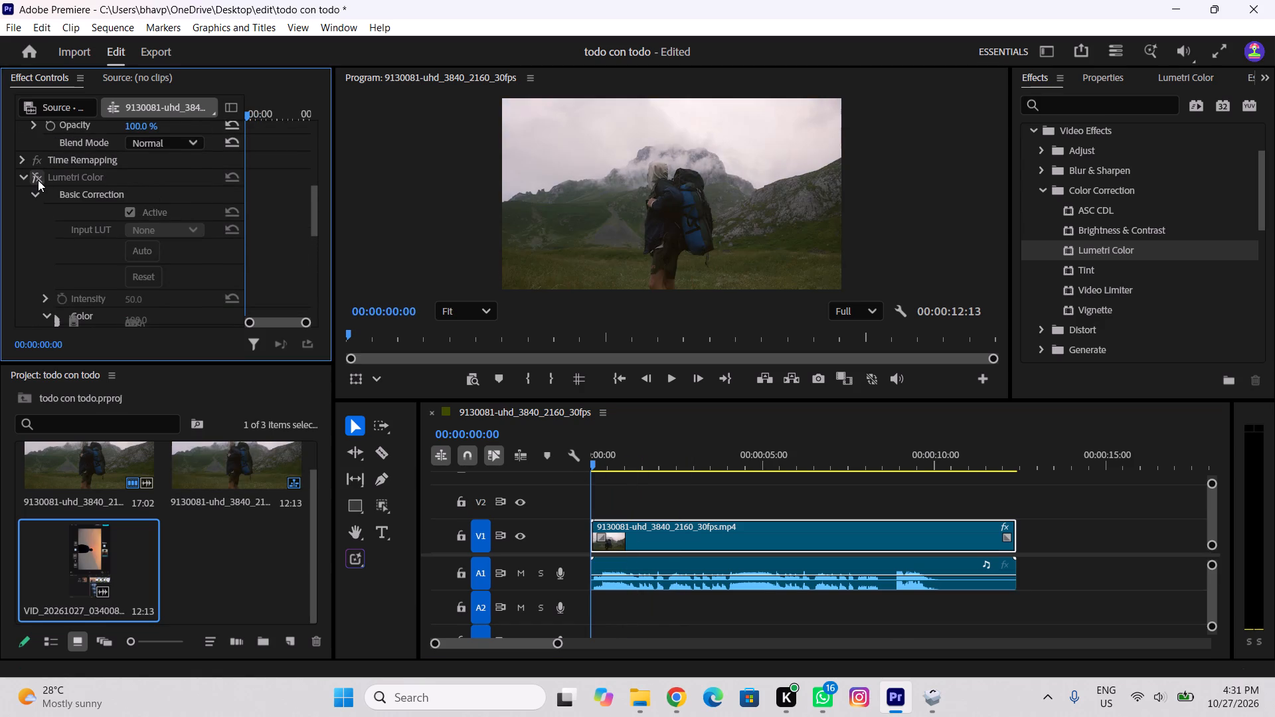
click(38, 180)
drag(658, 449, 553, 475)
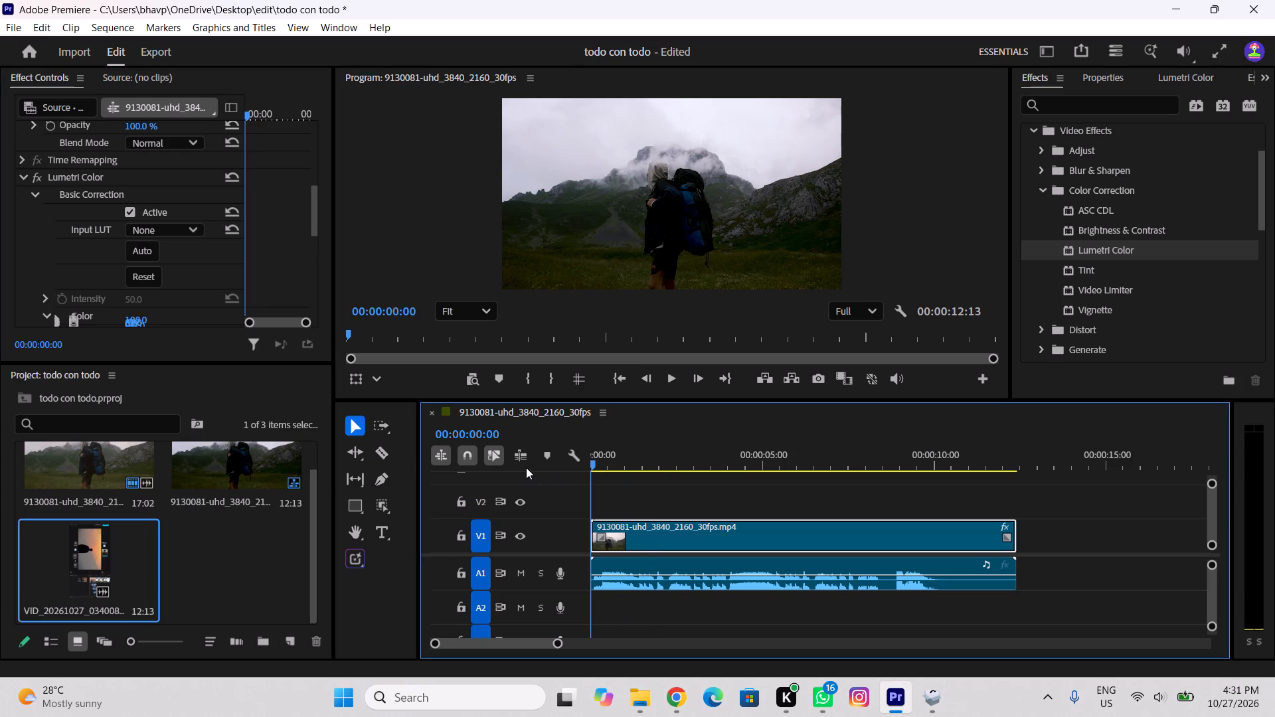